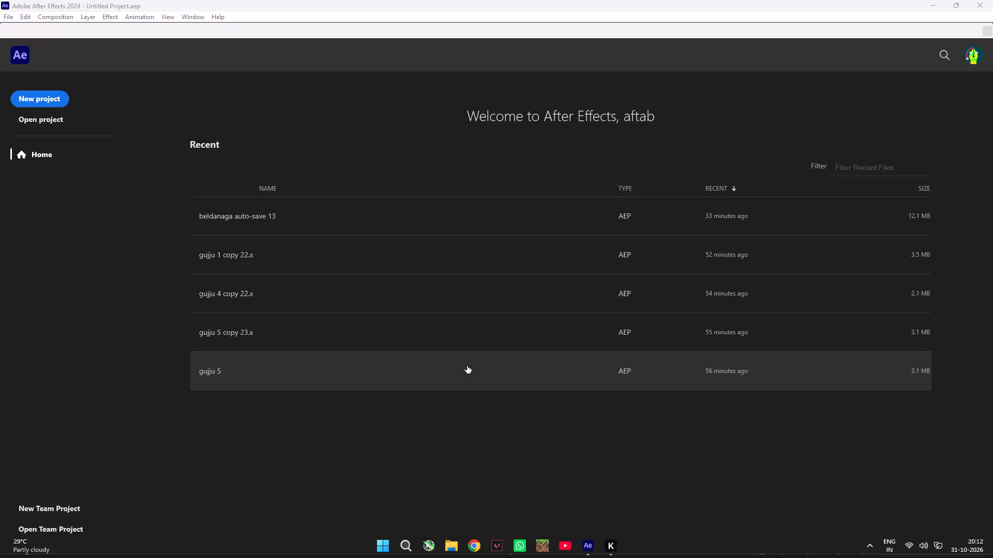
# Open the recent project beldanaga auto-save 13.
pyautogui.click(286, 225)
pyautogui.press('F9')
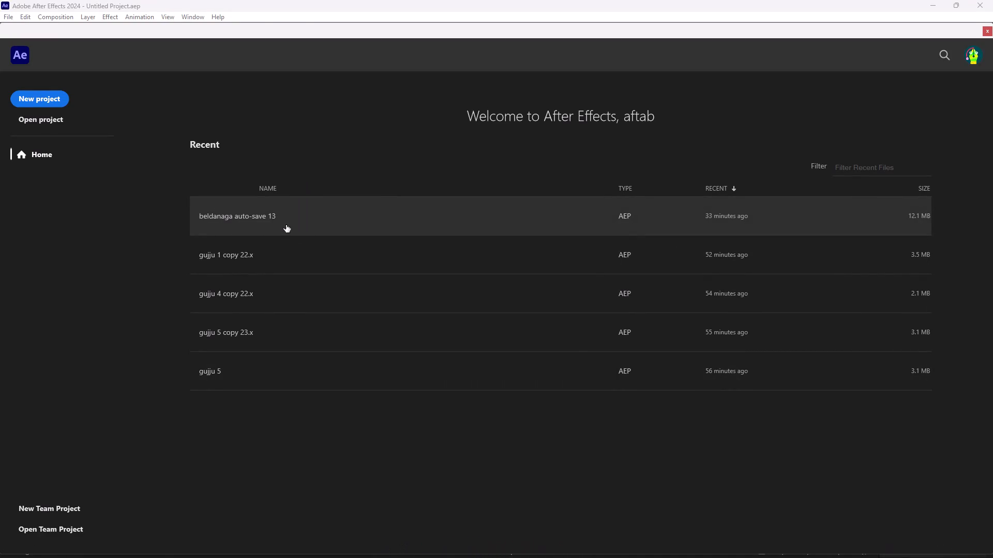
pyautogui.click(265, 215)
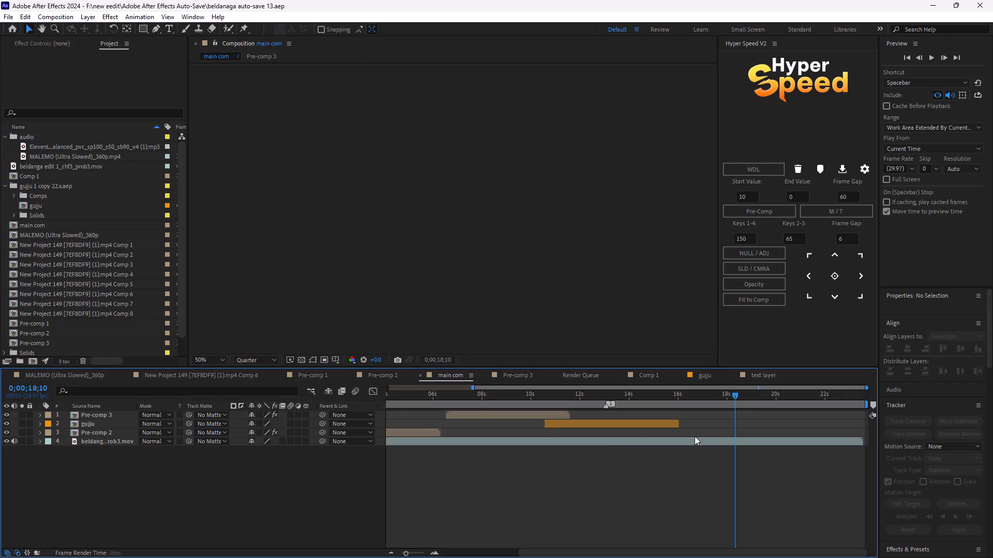
# Play a preview of the main com composition from its first frame.
pyautogui.moveTo(740, 394); pyautogui.dragTo(376, 403)
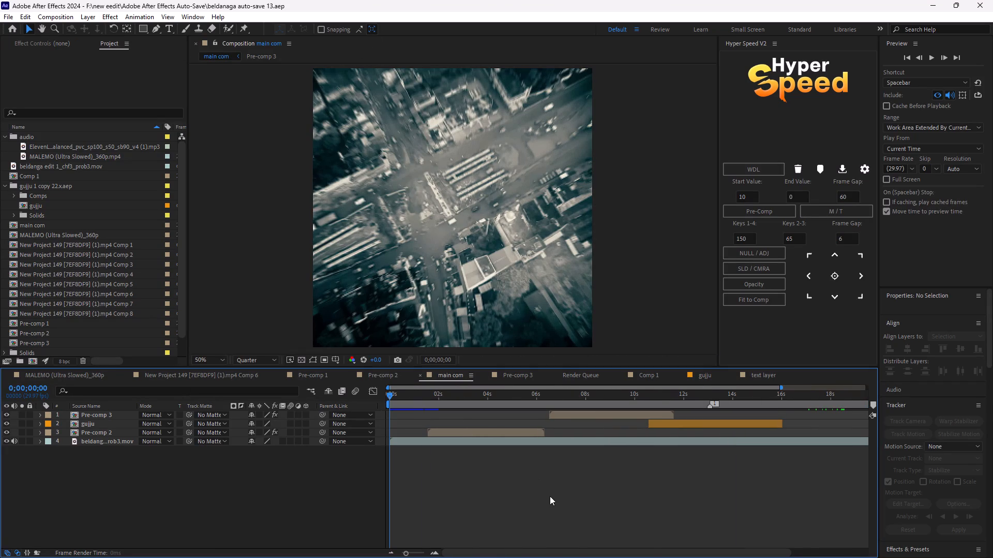
pyautogui.click(548, 496)
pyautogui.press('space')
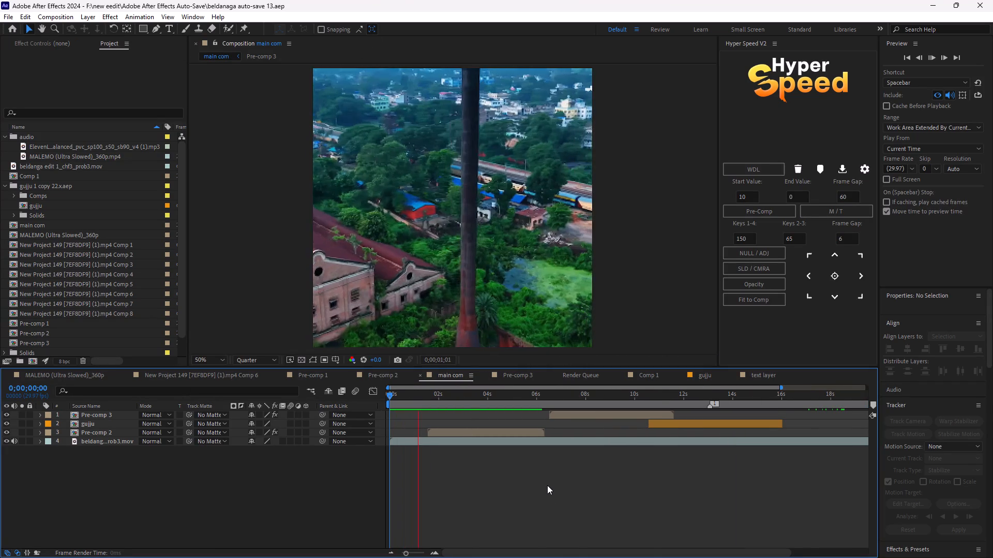
# Set the system volume to 64 while the preview keeps playing.
pyautogui.click(935, 542)
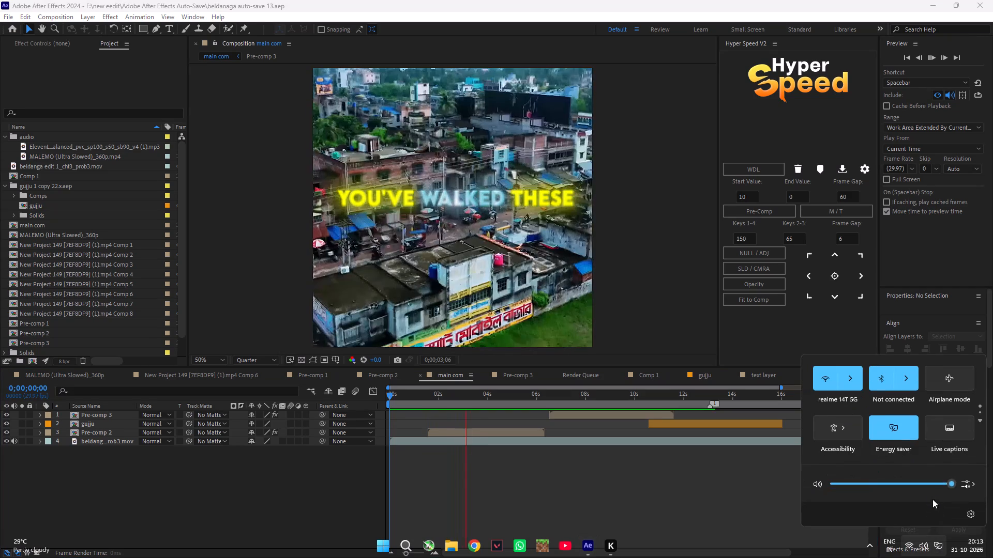
pyautogui.click(929, 489)
pyautogui.click(738, 515)
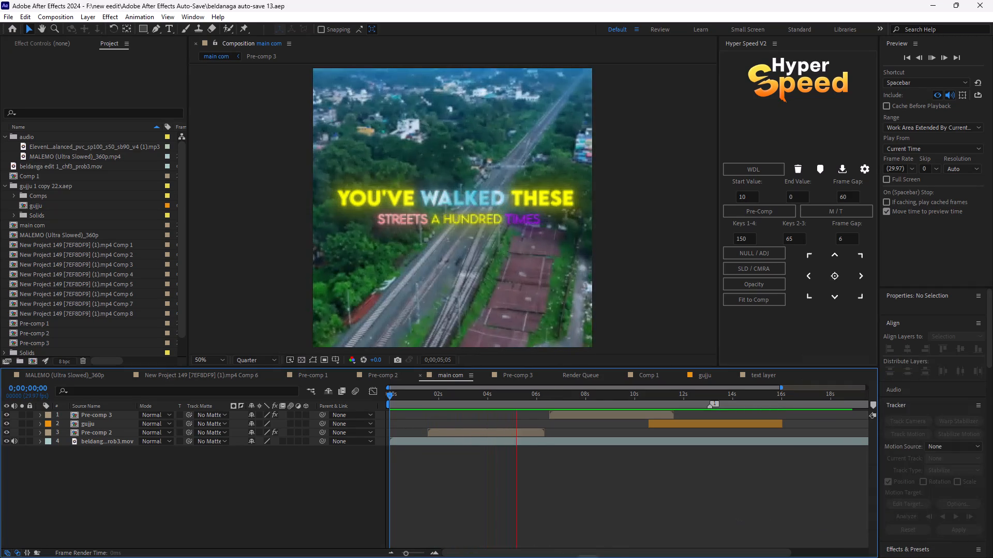
pyautogui.click(923, 548)
pyautogui.click(910, 484)
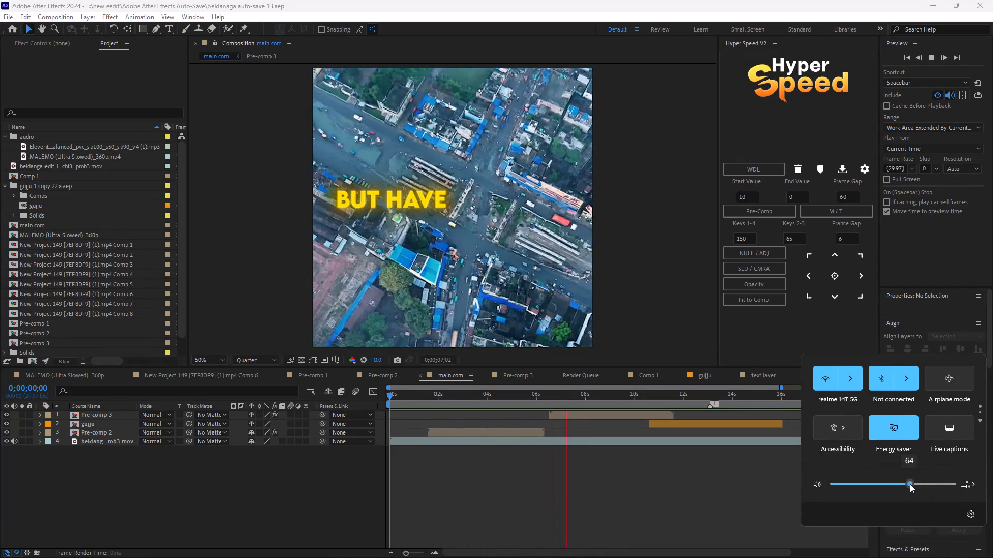
pyautogui.click(700, 493)
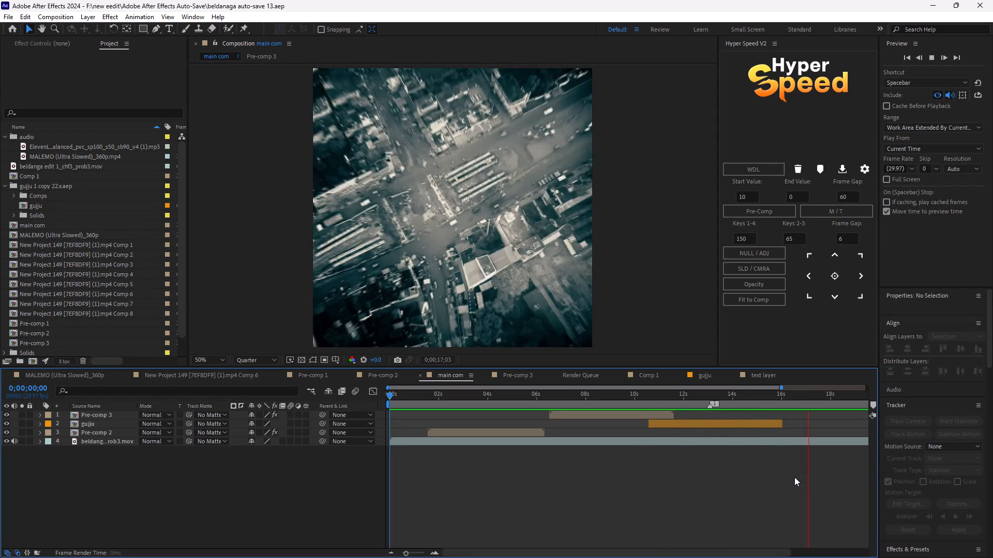
# Watch the main com preview until about 18 seconds and stop playback there.
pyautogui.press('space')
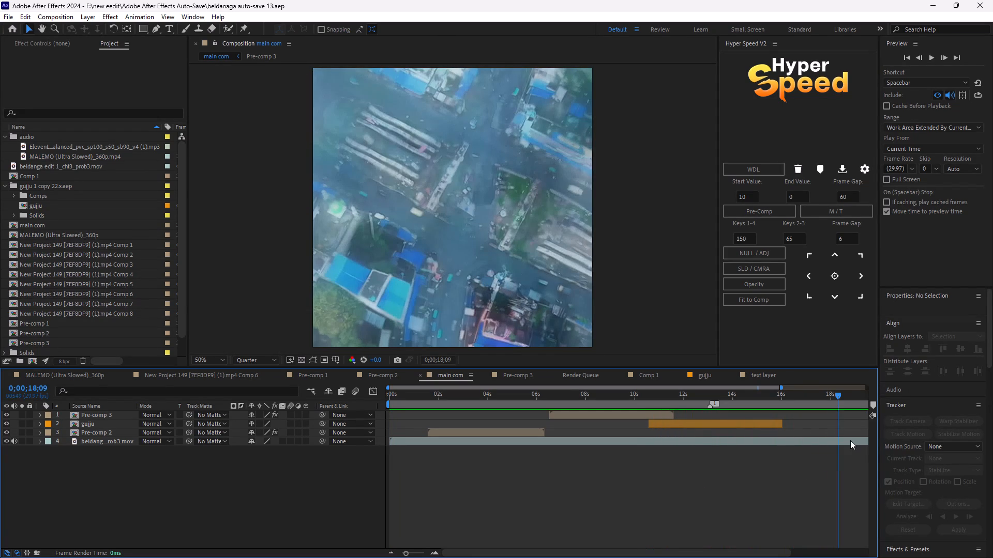
# Extend the end of the timeline's visible time range in main com to show the full composition.
pyautogui.click(776, 390)
pyautogui.moveTo(781, 390); pyautogui.dragTo(900, 401)
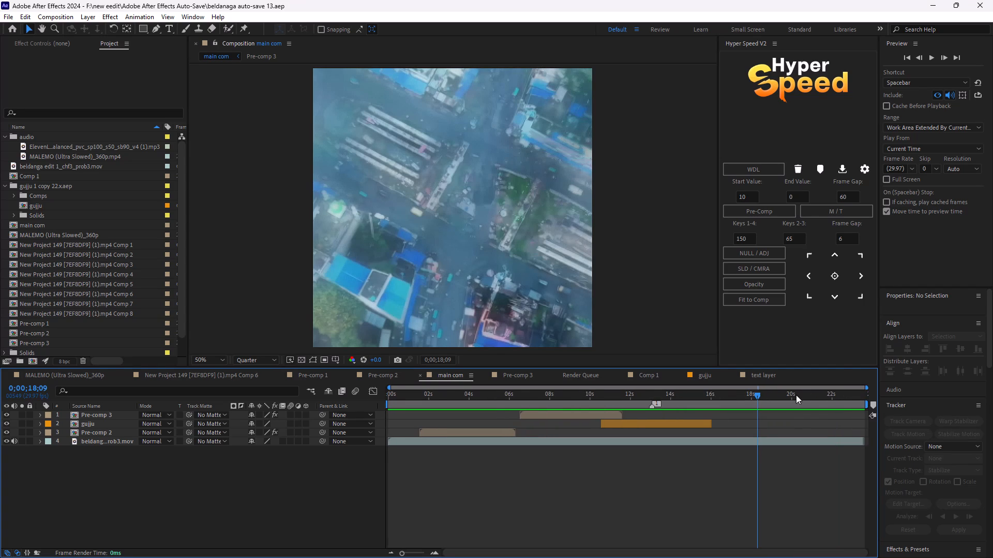
# Preview main com from about 8 seconds onward, examining the text over the footage up close and at full frame.
pyautogui.moveTo(759, 395); pyautogui.dragTo(559, 422)
pyautogui.press('space')
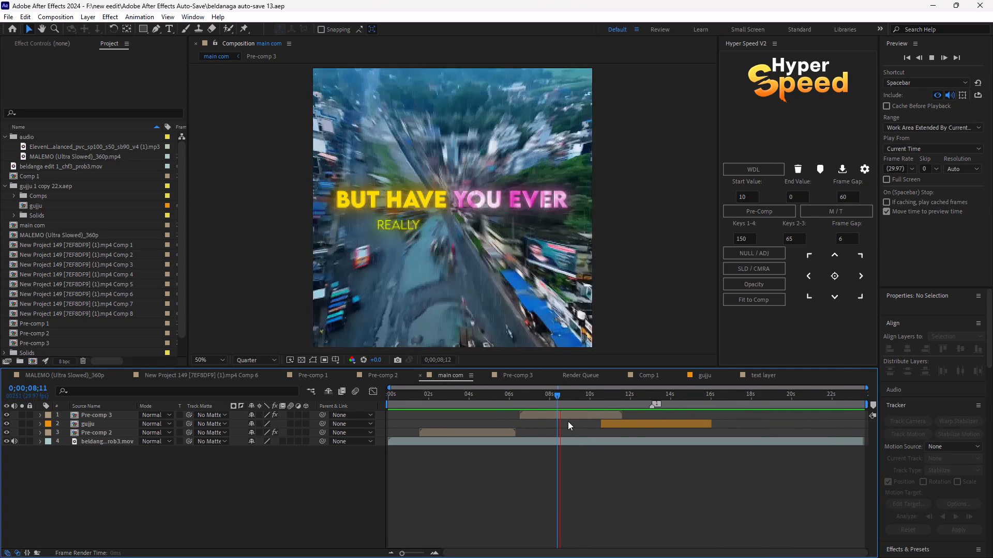
pyautogui.press('space')
pyautogui.moveTo(577, 398); pyautogui.dragTo(550, 409)
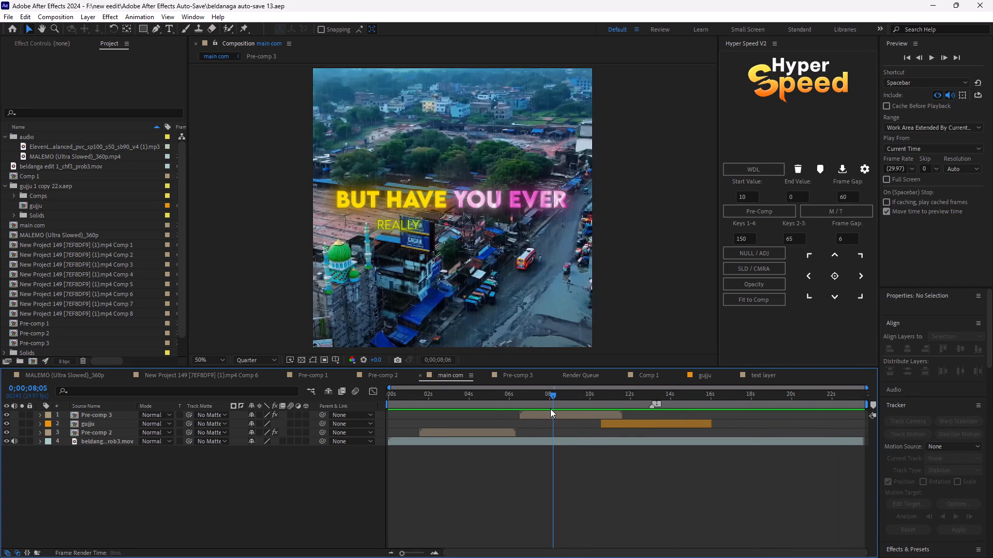
pyautogui.moveTo(550, 409); pyautogui.dragTo(550, 409)
pyautogui.scroll(1, 490, 226)
pyautogui.scroll(-1, 495, 233)
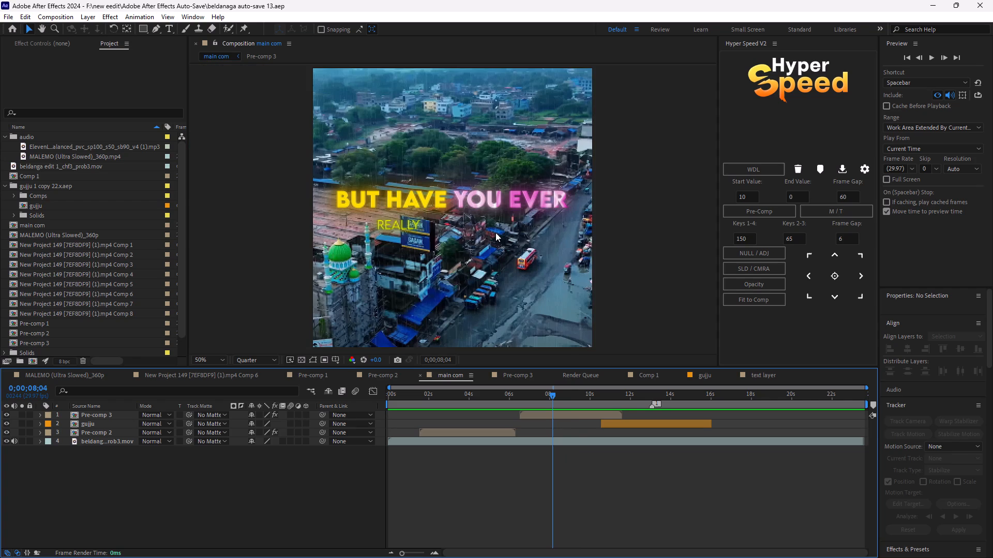
pyautogui.scroll(1, 495, 233)
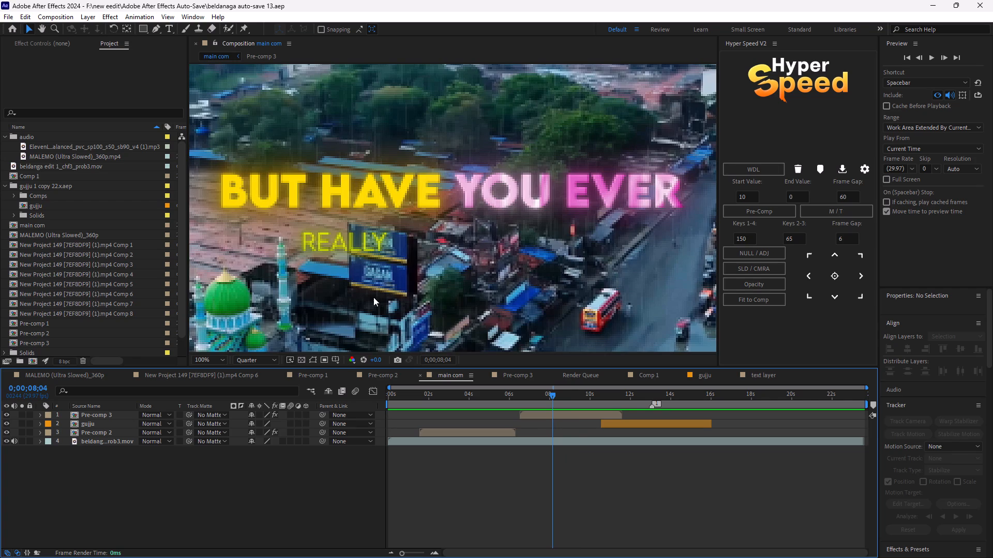
pyautogui.press('space')
pyautogui.press('space')
pyautogui.moveTo(576, 393); pyautogui.dragTo(556, 397)
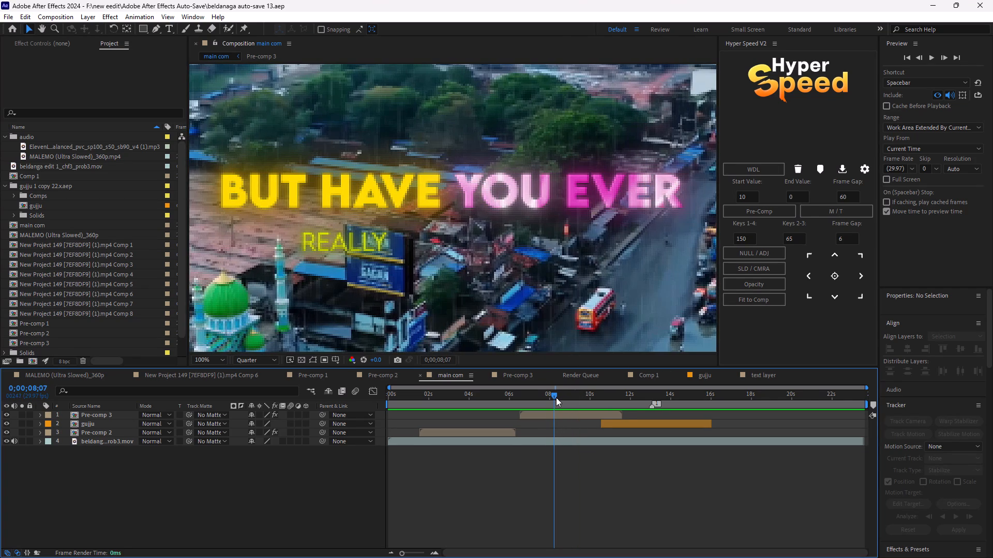
pyautogui.press('space')
pyautogui.scroll(-2, 533, 294)
pyautogui.scroll(1, 534, 294)
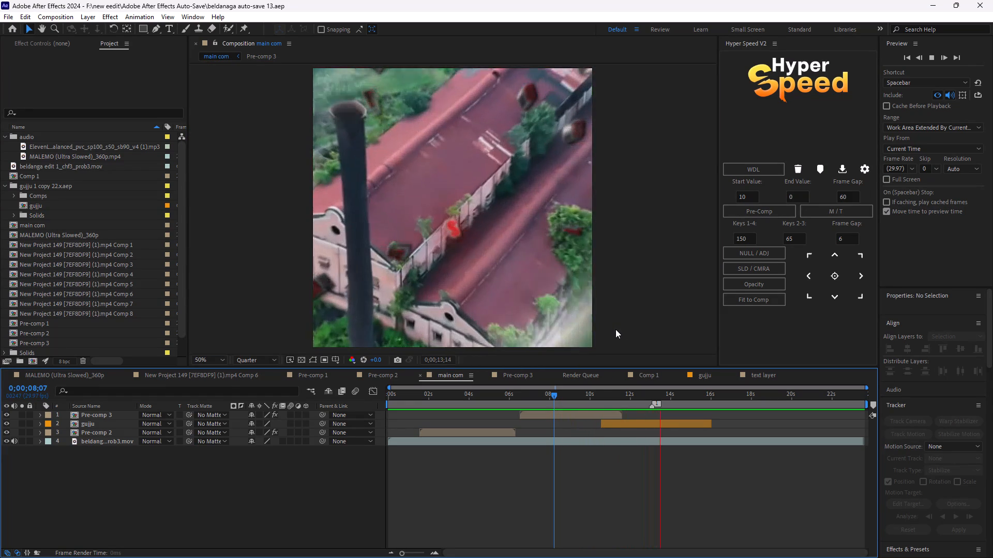
pyautogui.press('space')
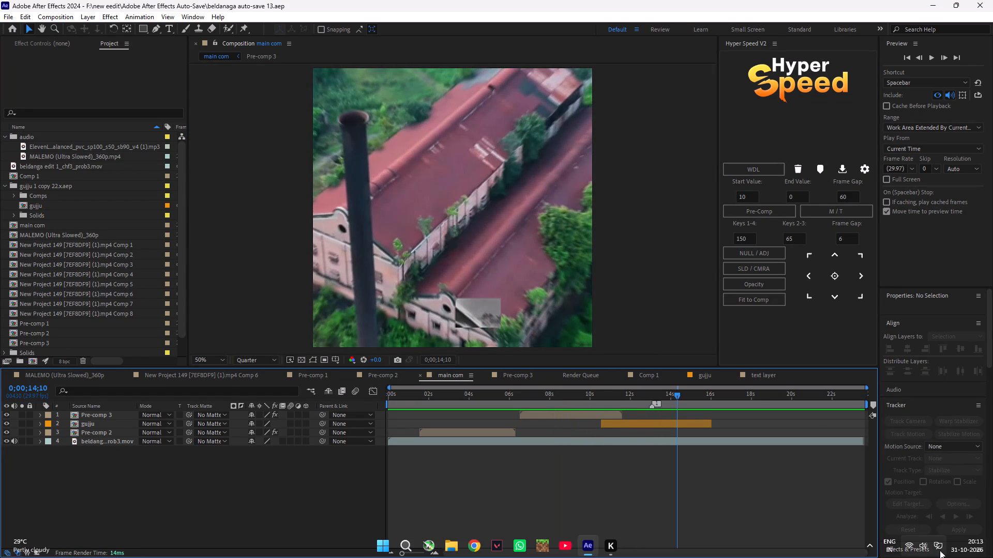
# Check the paired Bluetooth devices in the system's quick settings.
pyautogui.click(940, 550)
pyautogui.click(902, 380)
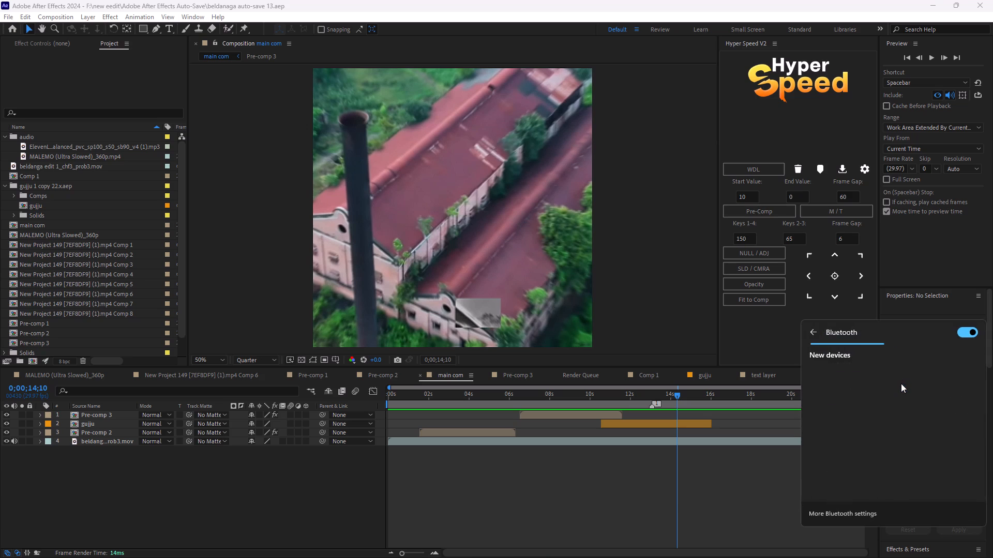
pyautogui.scroll(-5, 896, 435)
pyautogui.click(854, 454)
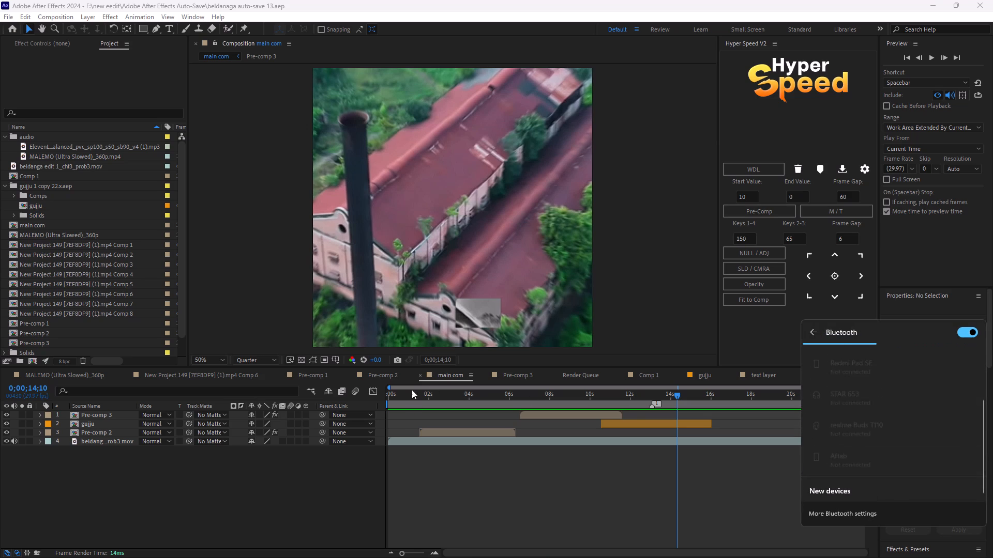
pyautogui.click(821, 334)
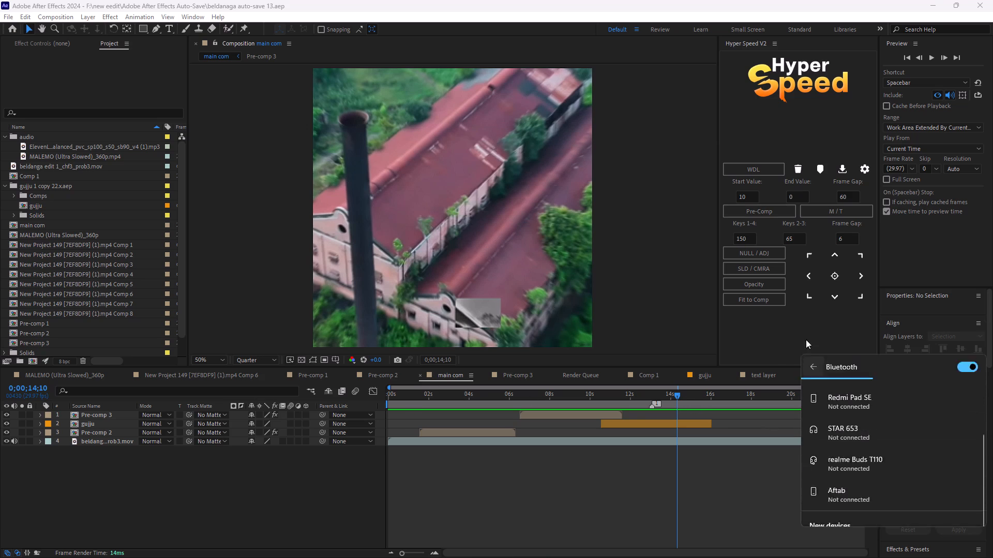
# Preview main com from the start and check the MALEMO (Ultra Slowed)_360p composition before returning to main com.
pyautogui.moveTo(674, 390); pyautogui.dragTo(389, 415)
pyautogui.press('space')
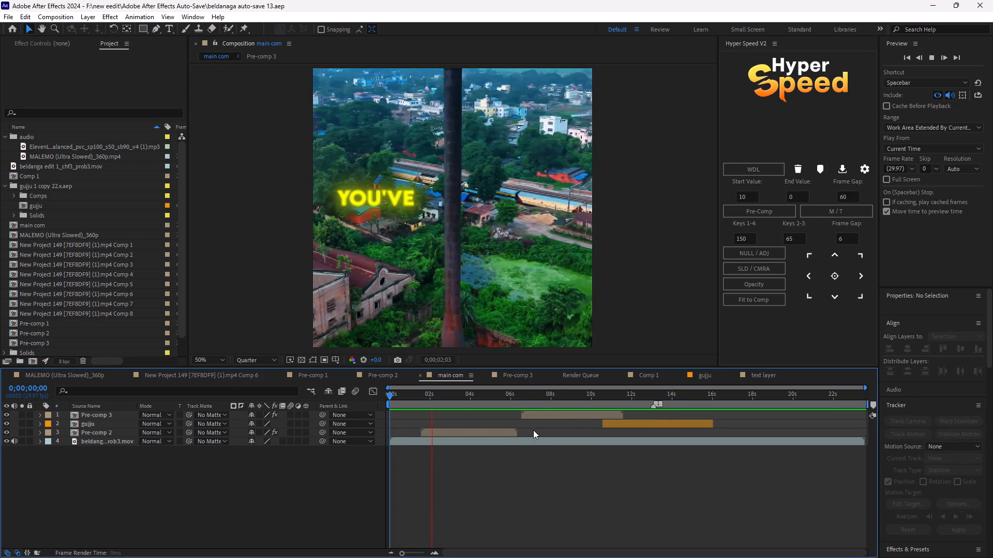
pyautogui.press('space')
pyautogui.press('space')
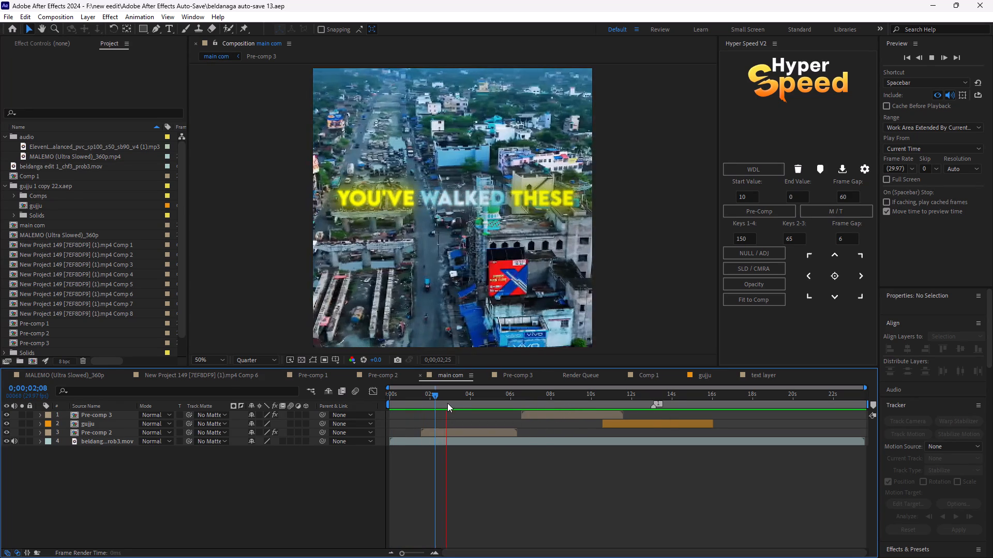
pyautogui.moveTo(438, 399); pyautogui.dragTo(278, 404)
pyautogui.click(55, 376)
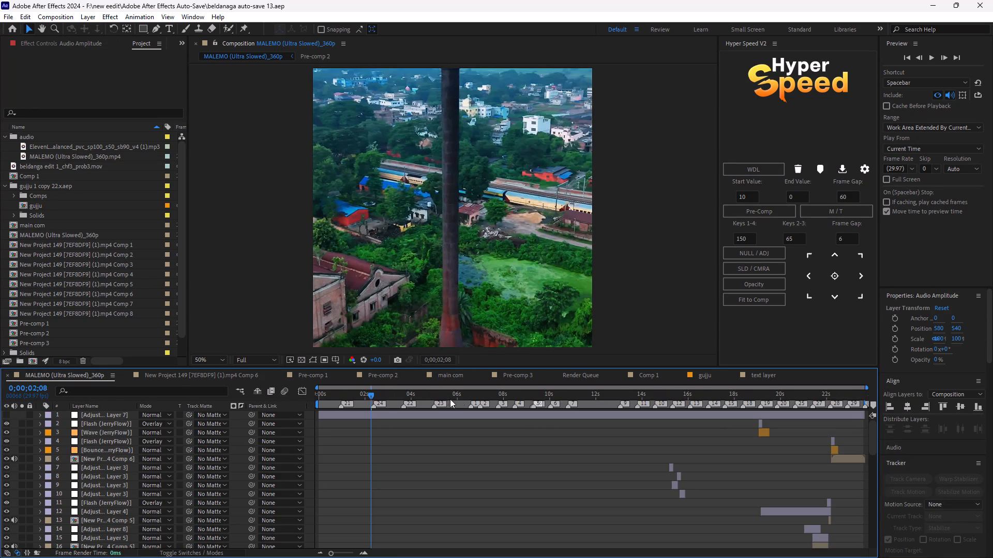
pyautogui.click(429, 373)
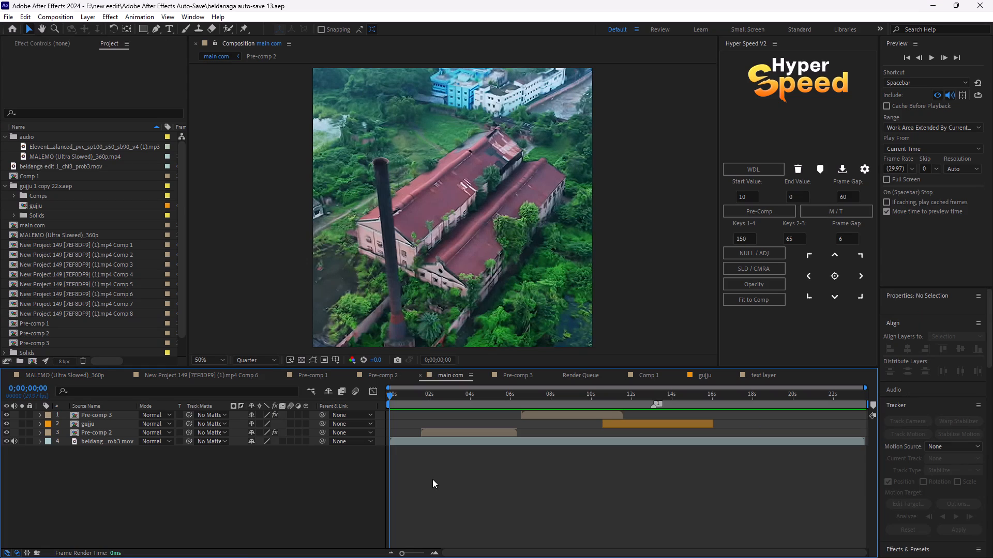
# Add a new adjustment layer to main com.
pyautogui.rightClick(336, 482)
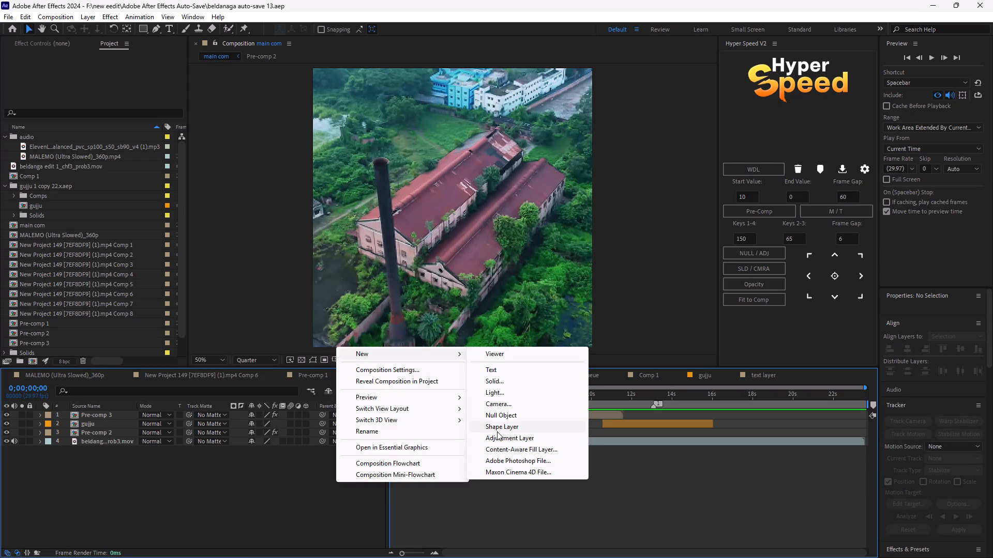
pyautogui.click(499, 434)
# Apply the animation preset 4k quality cc from the Downloads folder to the adjustment layer.
pyautogui.hotkey('ctrl', 'space')
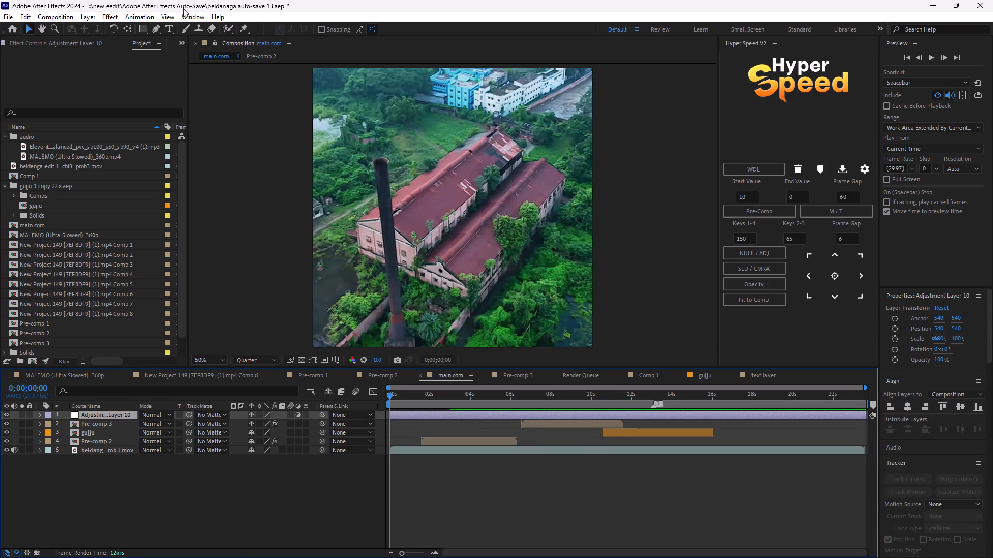
pyautogui.click(180, 13)
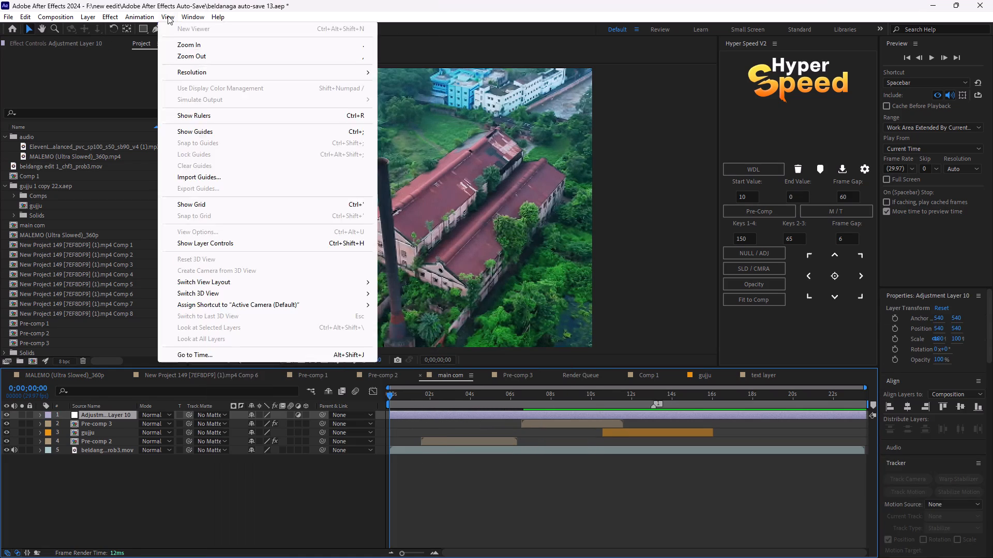
pyautogui.click(182, 39)
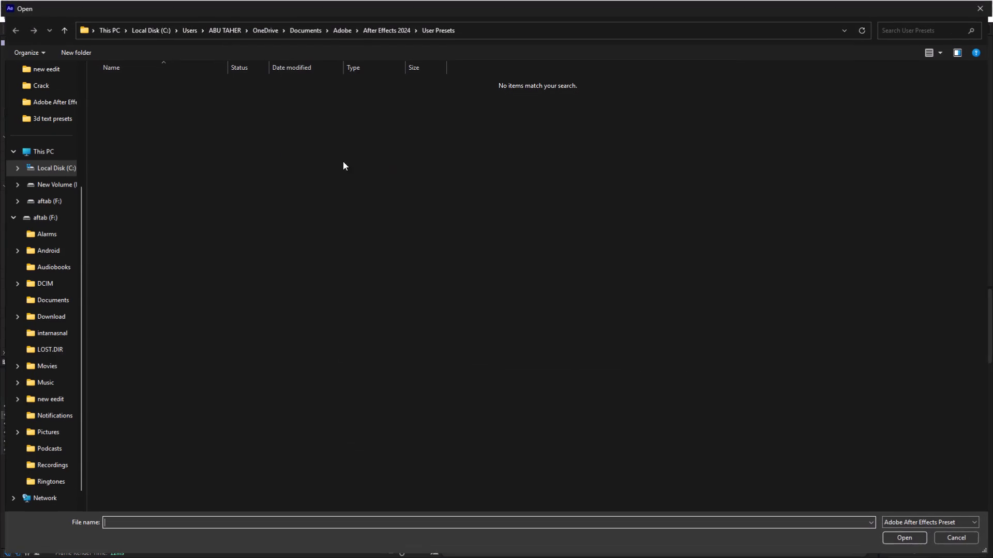
pyautogui.scroll(3, 43, 94)
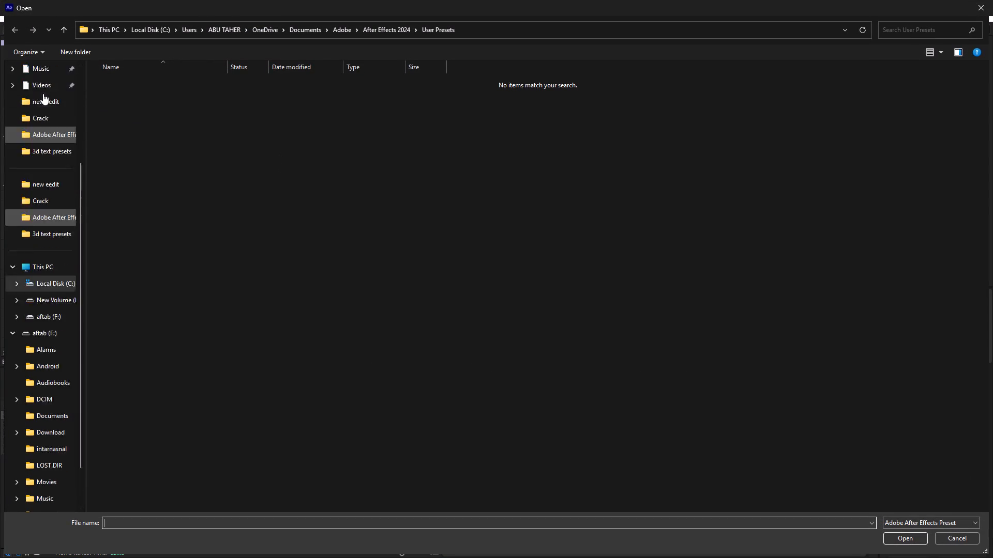
pyautogui.scroll(2, 43, 94)
pyautogui.click(54, 138)
pyautogui.doubleClick(232, 153)
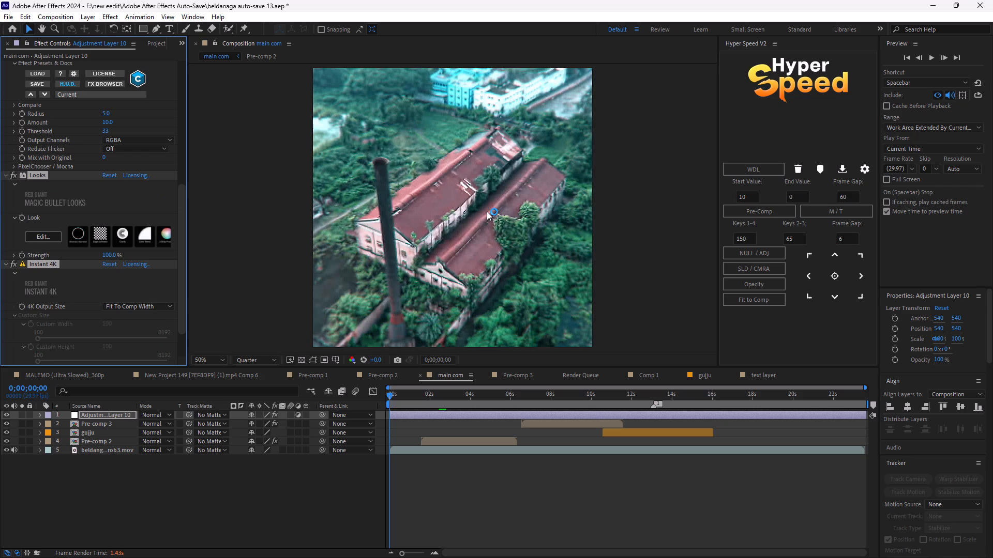
# Move the adjustment layer below Pre-comp 2, directly above the beldanga footage layer.
pyautogui.press('space')
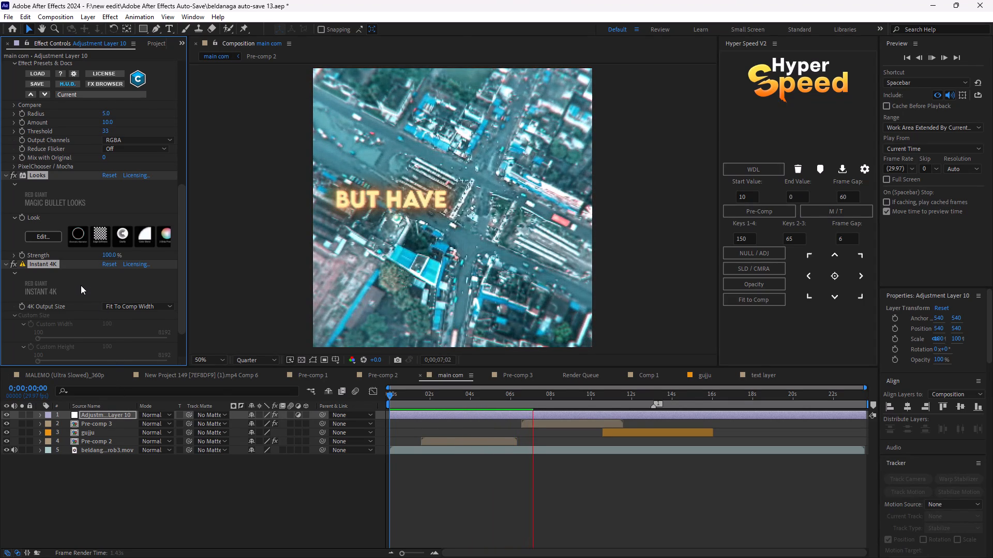
pyautogui.moveTo(133, 413); pyautogui.dragTo(133, 442)
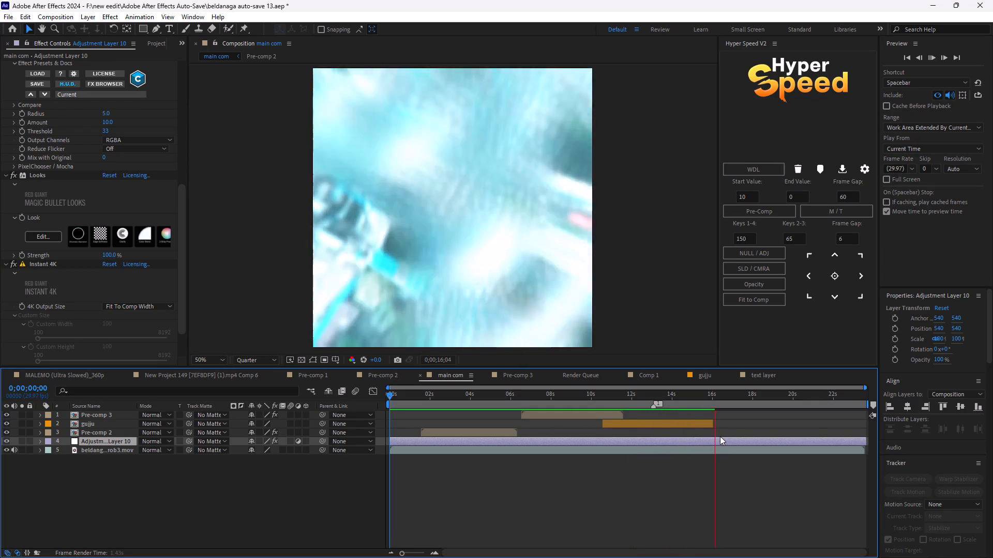
# Preview the color-graded main com from the start and review the adjustment layer's Looks and Instant 4K settings.
pyautogui.press('space')
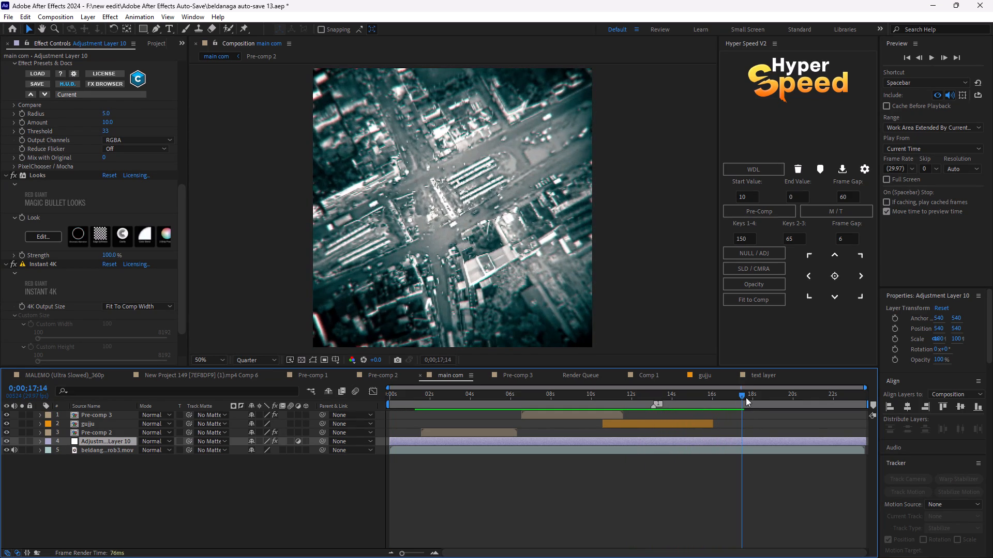
pyautogui.moveTo(745, 397); pyautogui.dragTo(374, 408)
pyautogui.press('space')
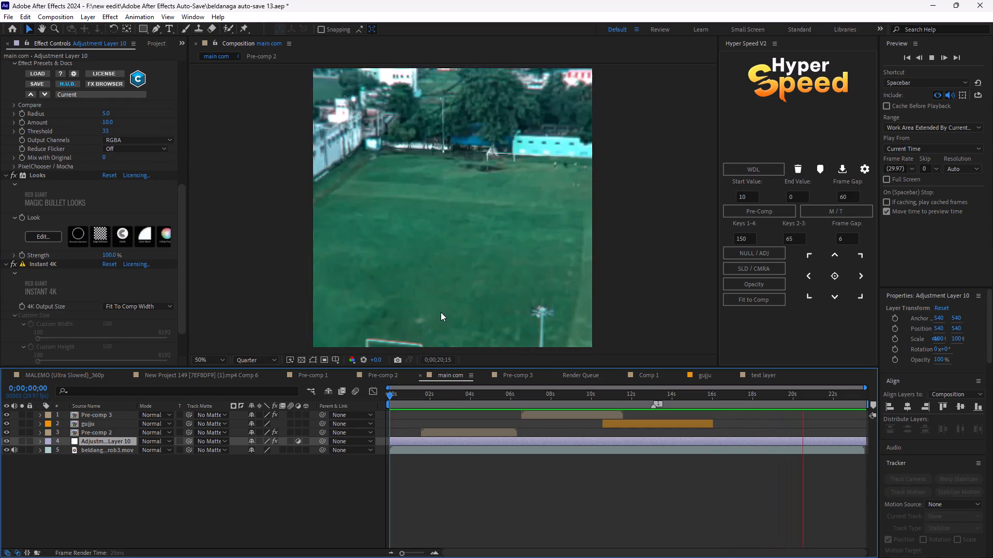
pyautogui.press('space')
pyautogui.moveTo(810, 400); pyautogui.dragTo(589, 427)
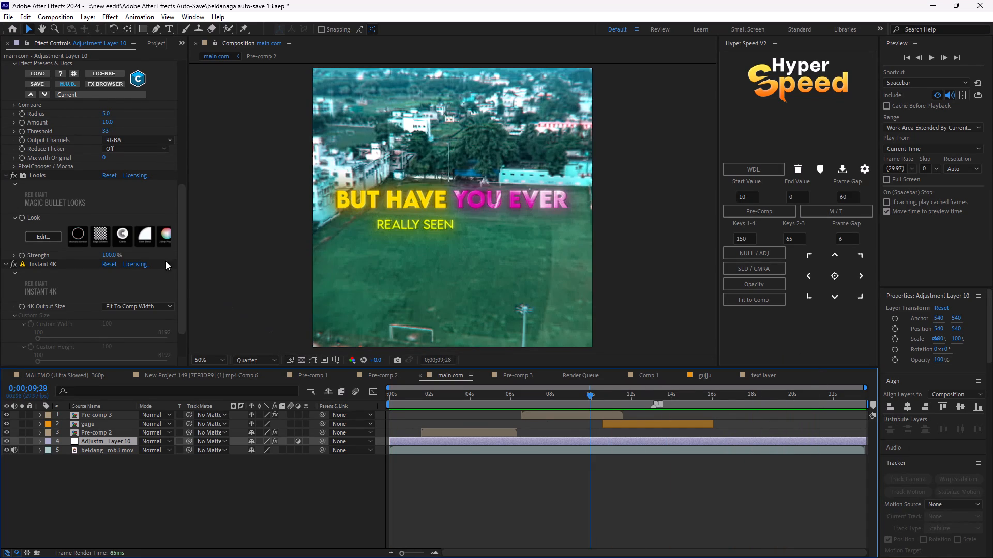
pyautogui.scroll(-7, 144, 253)
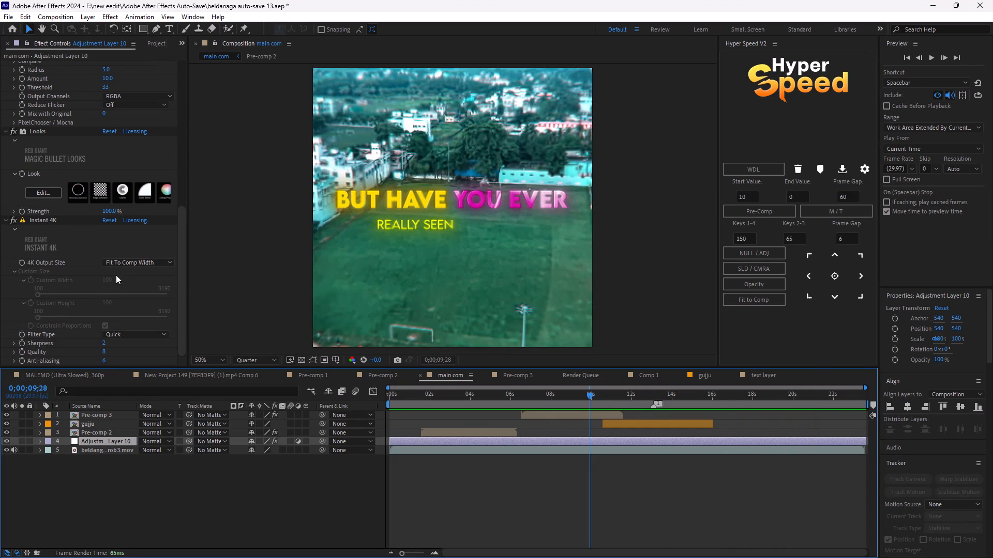
pyautogui.scroll(7, 83, 276)
pyautogui.scroll(-6, 76, 234)
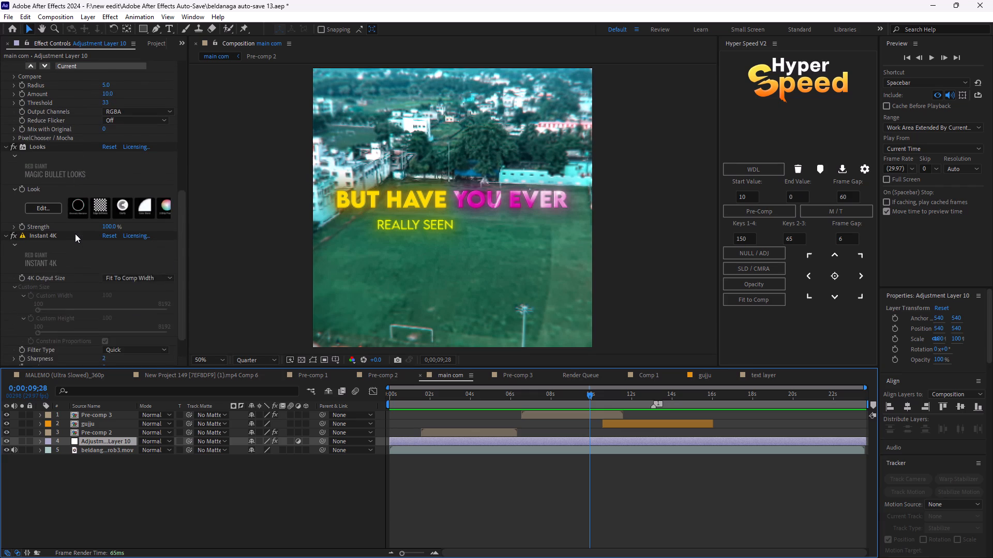
pyautogui.scroll(-4, 75, 234)
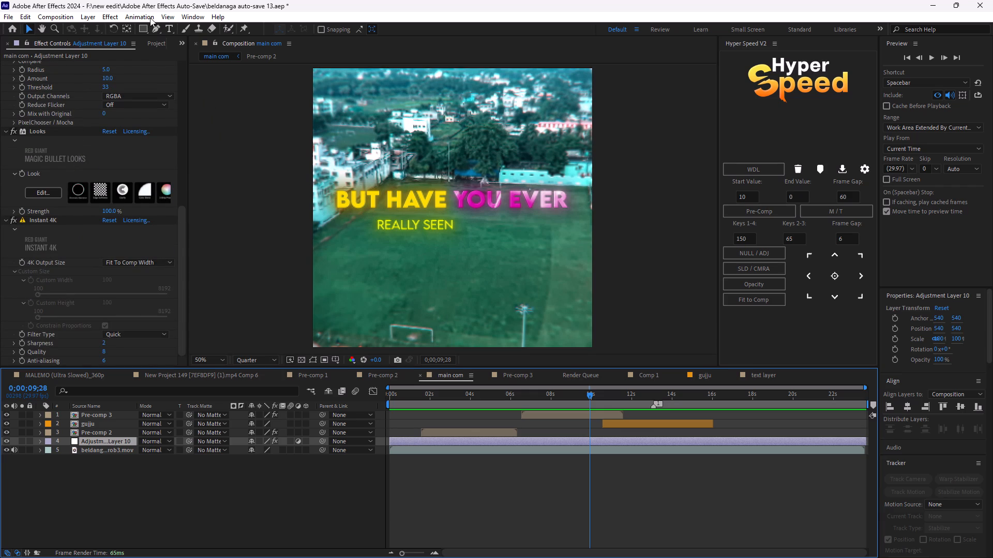
# Apply the animation preset proz ae 4k cc from the Downloads folder to the adjustment layer.
pyautogui.click(149, 17)
pyautogui.click(150, 43)
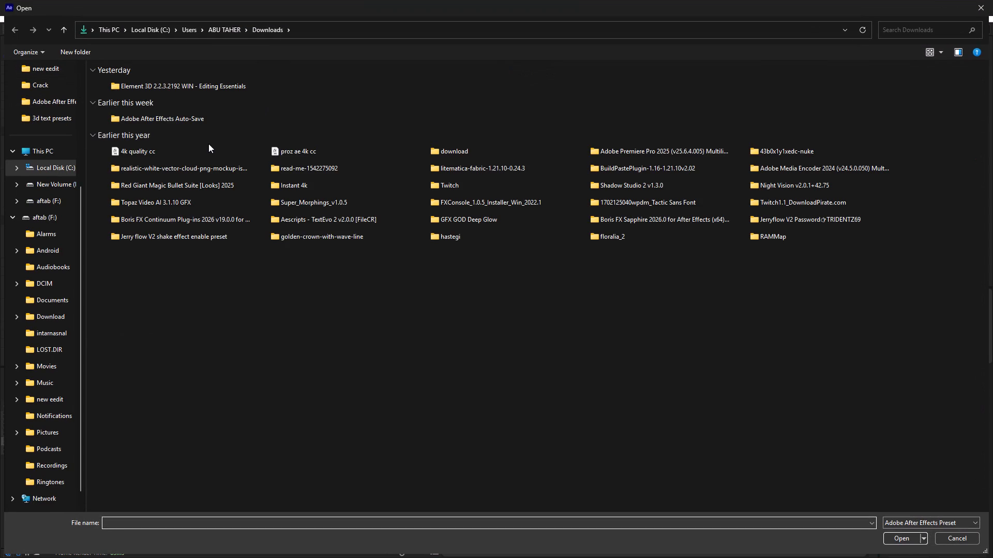
pyautogui.click(208, 144)
pyautogui.doubleClick(282, 150)
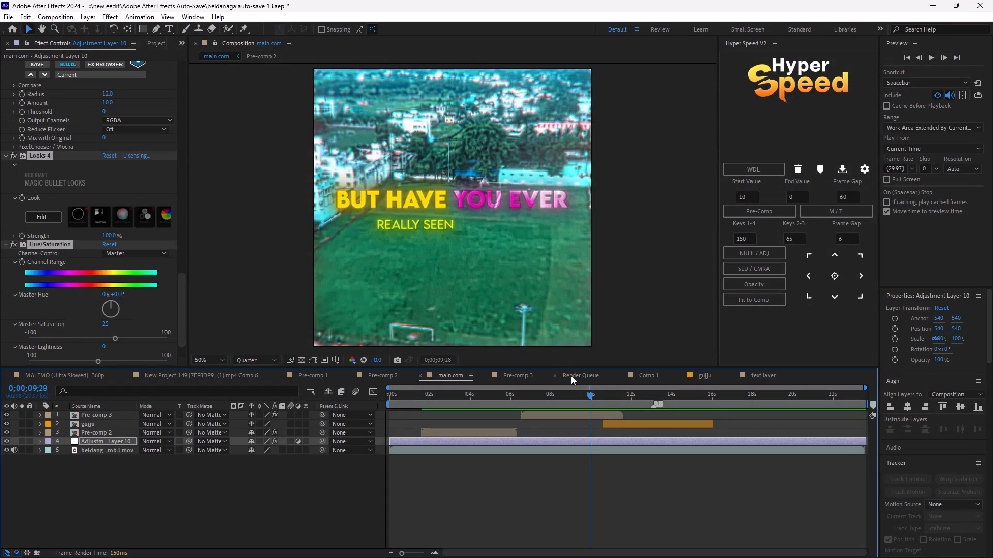
# Preview the opening seconds of main com with the proz ae 4k cc grade applied.
pyautogui.moveTo(587, 399); pyautogui.dragTo(405, 398)
pyautogui.press('space')
pyautogui.press('space')
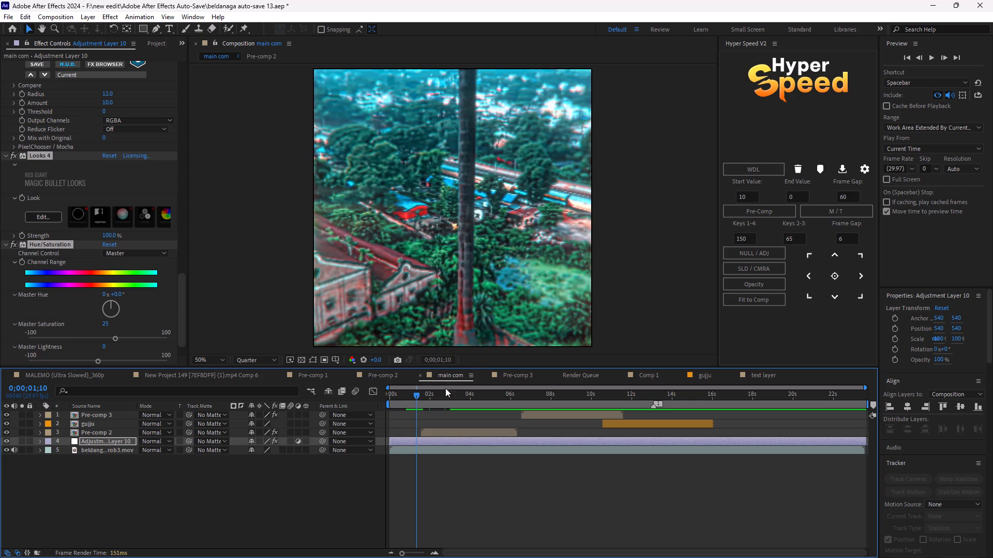
pyautogui.moveTo(427, 393); pyautogui.dragTo(408, 394)
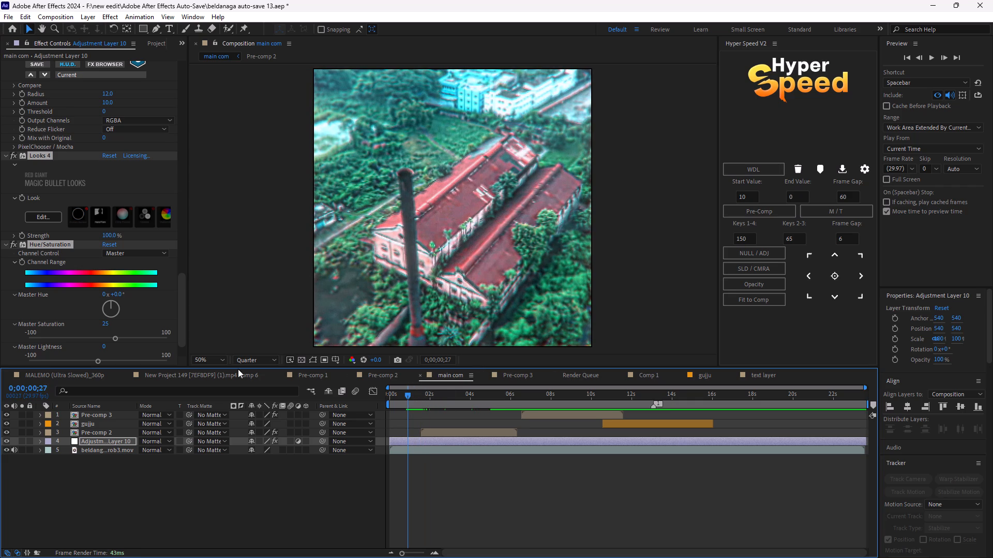
# Set the preview resolution to Full and inspect the graded opening seconds of main com.
pyautogui.click(247, 363)
pyautogui.click(255, 380)
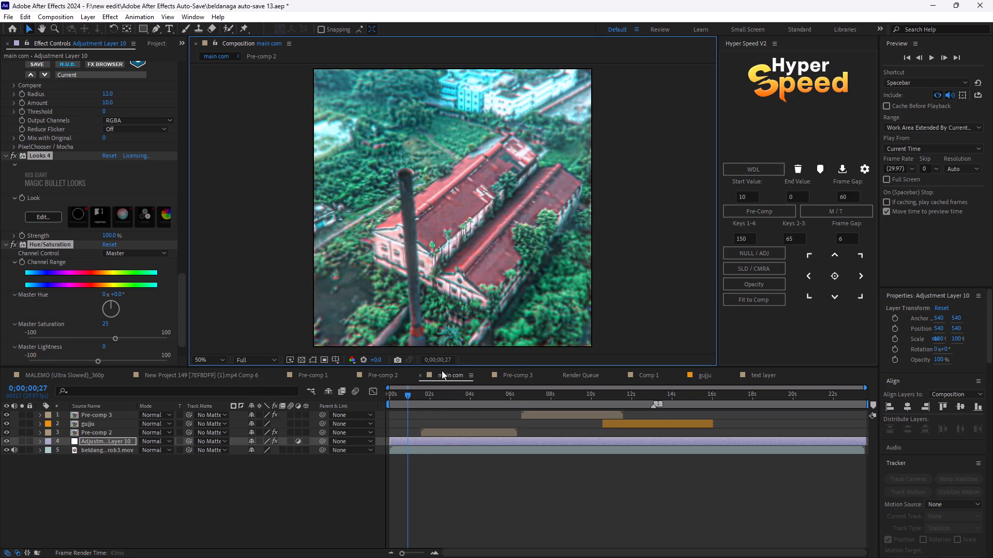
pyautogui.click(406, 388)
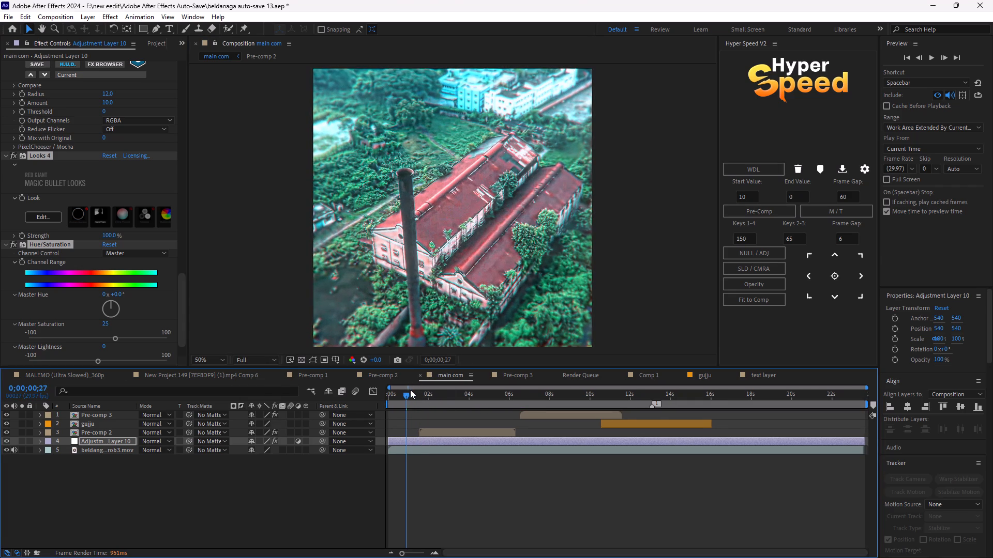
pyautogui.moveTo(405, 393); pyautogui.dragTo(410, 394)
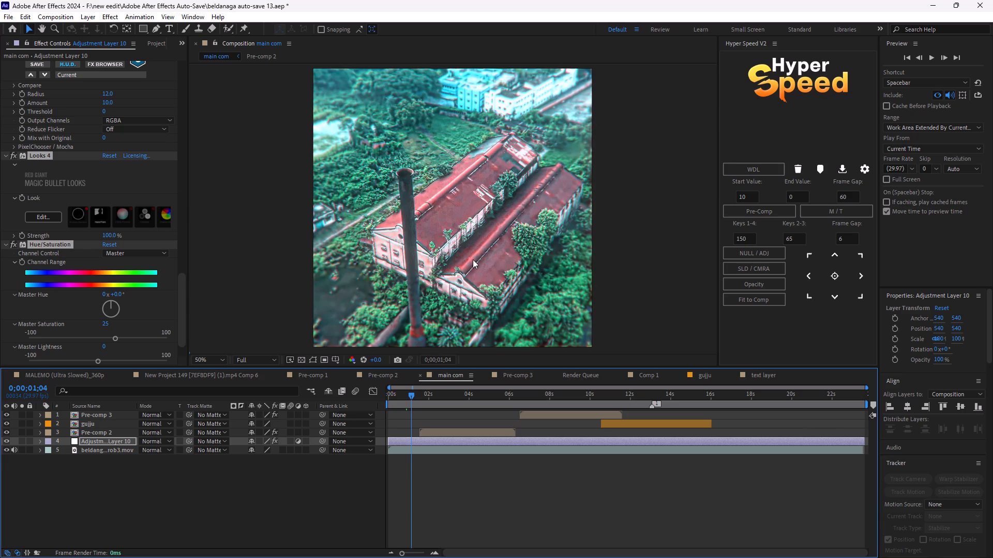
pyautogui.scroll(2, 473, 259)
pyautogui.scroll(-3, 467, 260)
pyautogui.scroll(1, 465, 281)
pyautogui.press('space')
pyautogui.moveTo(415, 392); pyautogui.dragTo(400, 398)
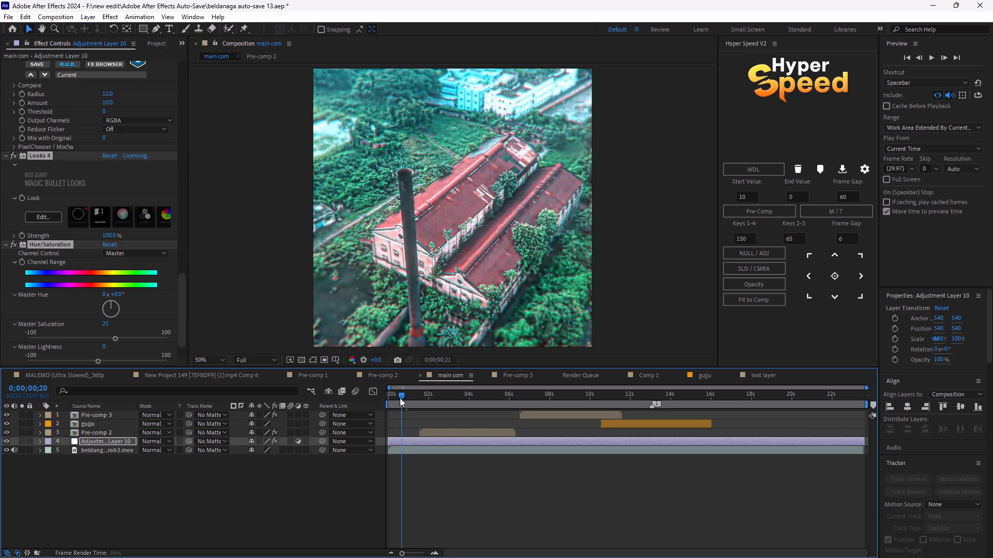
pyautogui.moveTo(400, 398); pyautogui.dragTo(450, 405)
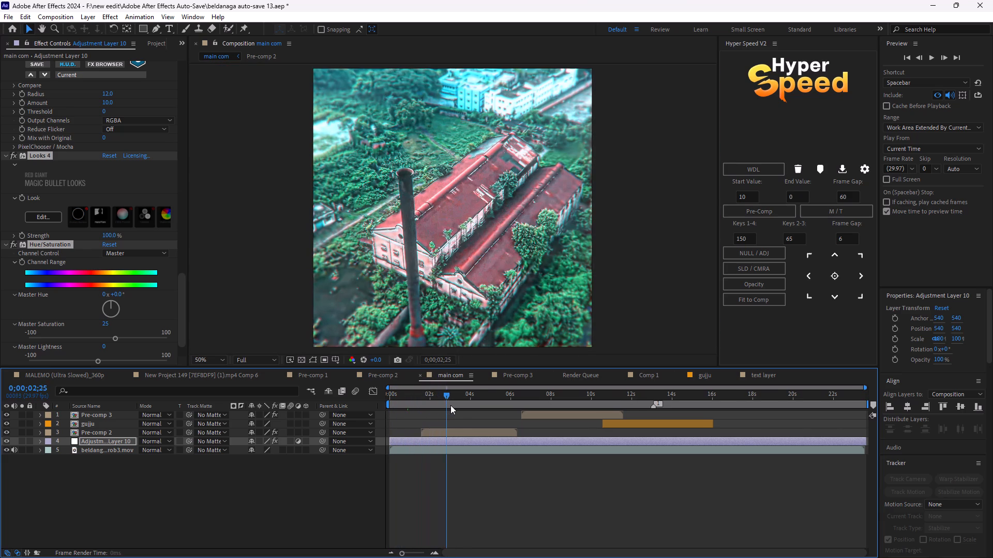
pyautogui.moveTo(450, 405); pyautogui.dragTo(329, 392)
pyautogui.press('space')
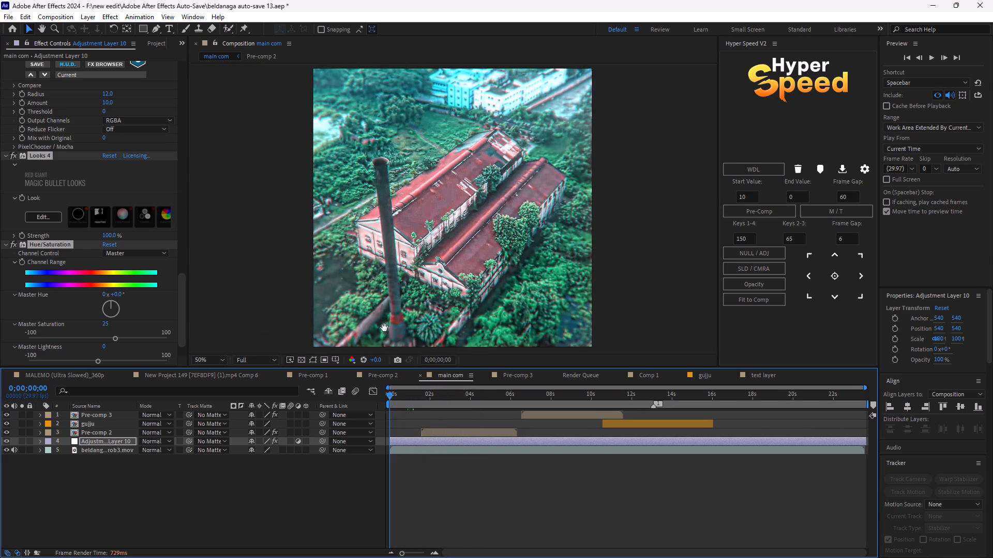
pyautogui.moveTo(396, 395); pyautogui.dragTo(430, 404)
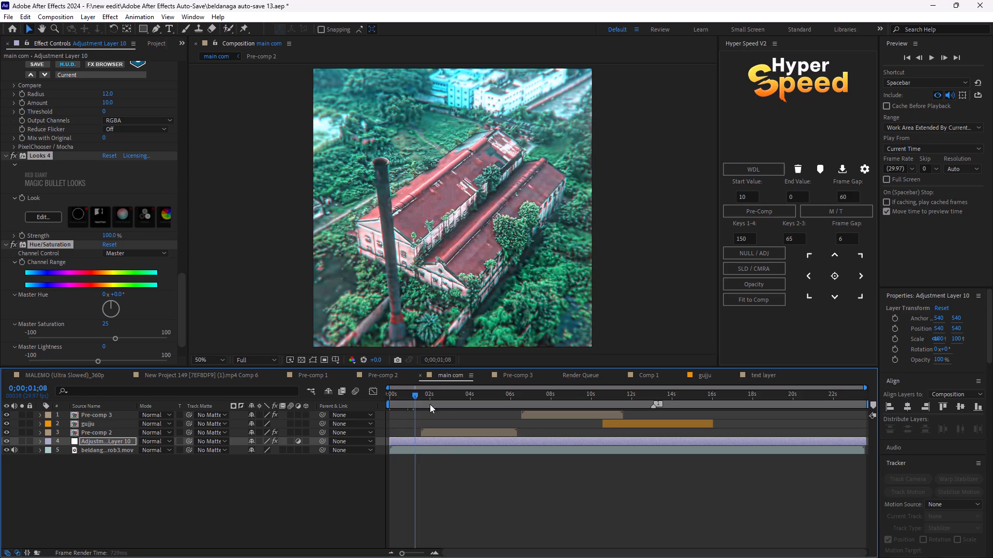
pyautogui.moveTo(430, 404); pyautogui.dragTo(443, 406)
# Set the preview resolution to Quarter and play the graded main com from the start.
pyautogui.click(271, 362)
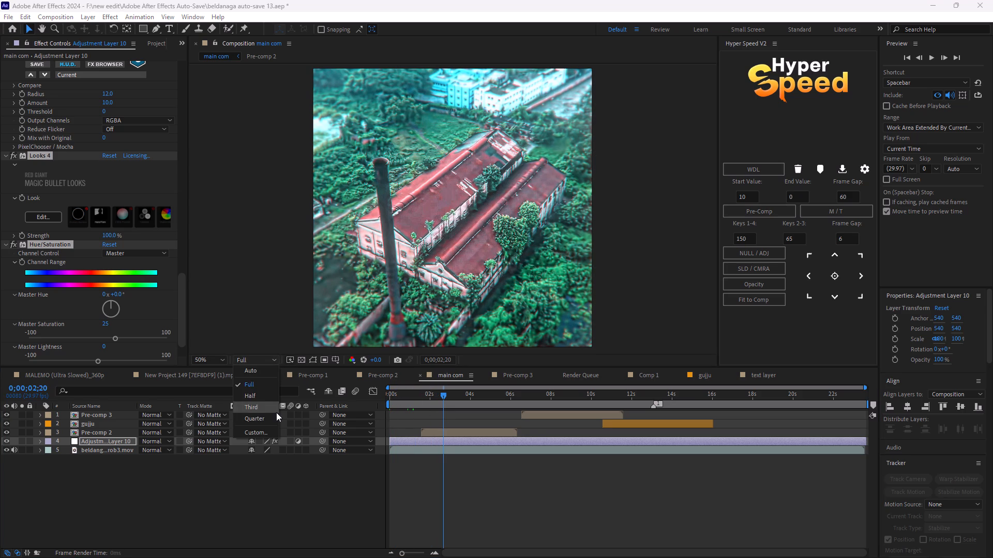
pyautogui.click(275, 415)
pyautogui.moveTo(434, 402); pyautogui.dragTo(347, 408)
pyautogui.press('space')
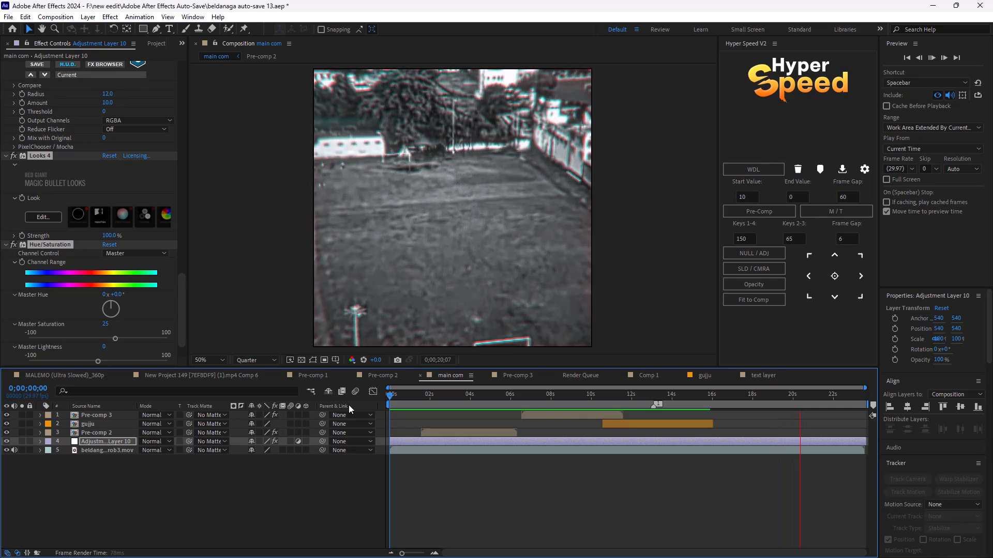
pyautogui.press('space')
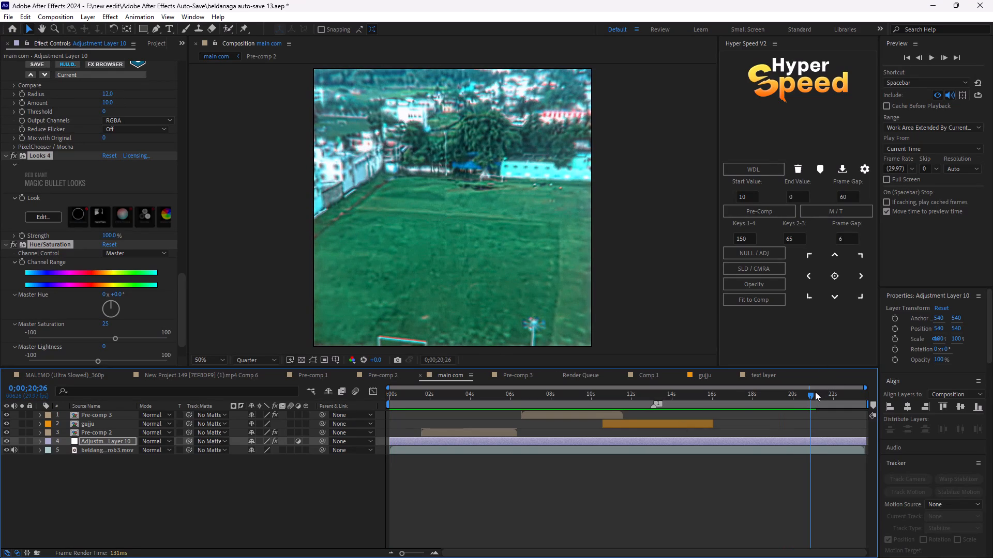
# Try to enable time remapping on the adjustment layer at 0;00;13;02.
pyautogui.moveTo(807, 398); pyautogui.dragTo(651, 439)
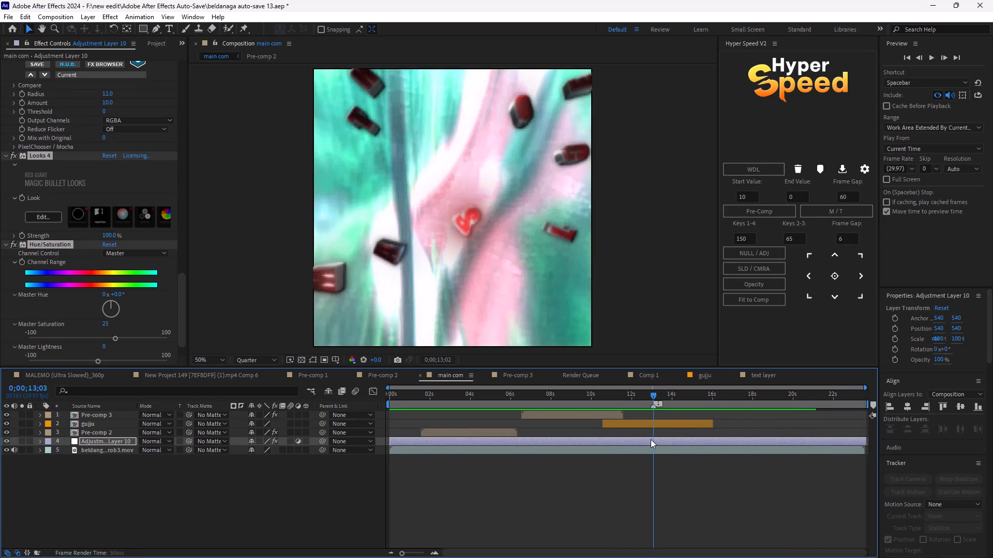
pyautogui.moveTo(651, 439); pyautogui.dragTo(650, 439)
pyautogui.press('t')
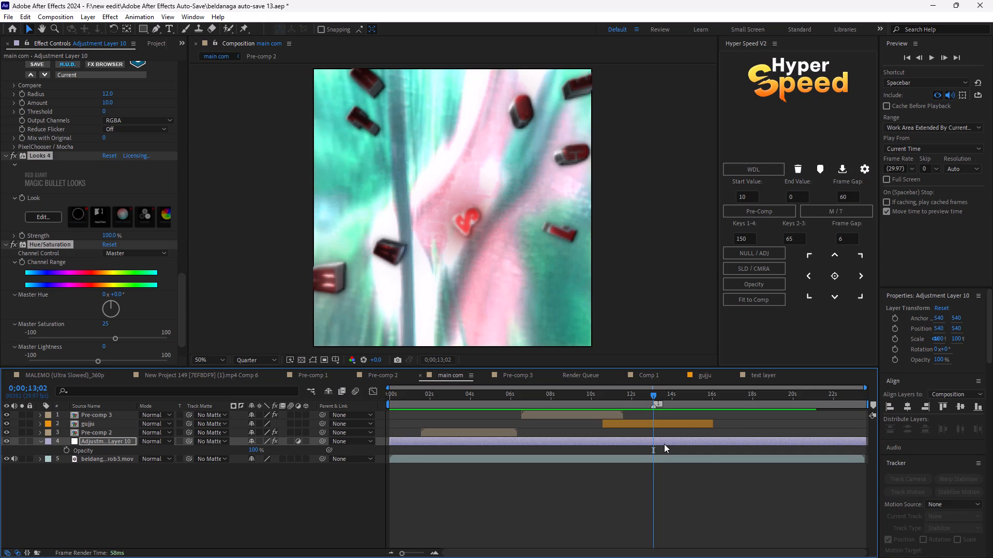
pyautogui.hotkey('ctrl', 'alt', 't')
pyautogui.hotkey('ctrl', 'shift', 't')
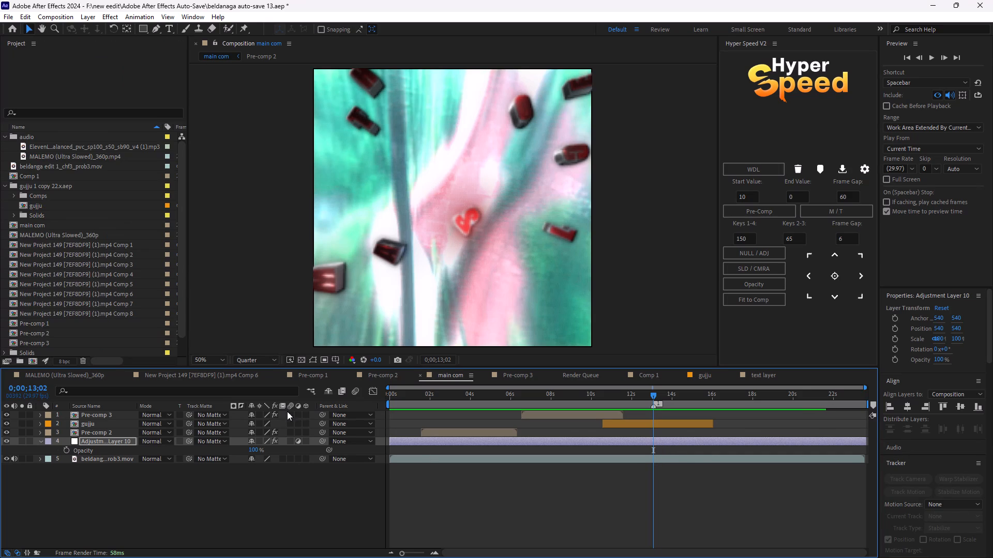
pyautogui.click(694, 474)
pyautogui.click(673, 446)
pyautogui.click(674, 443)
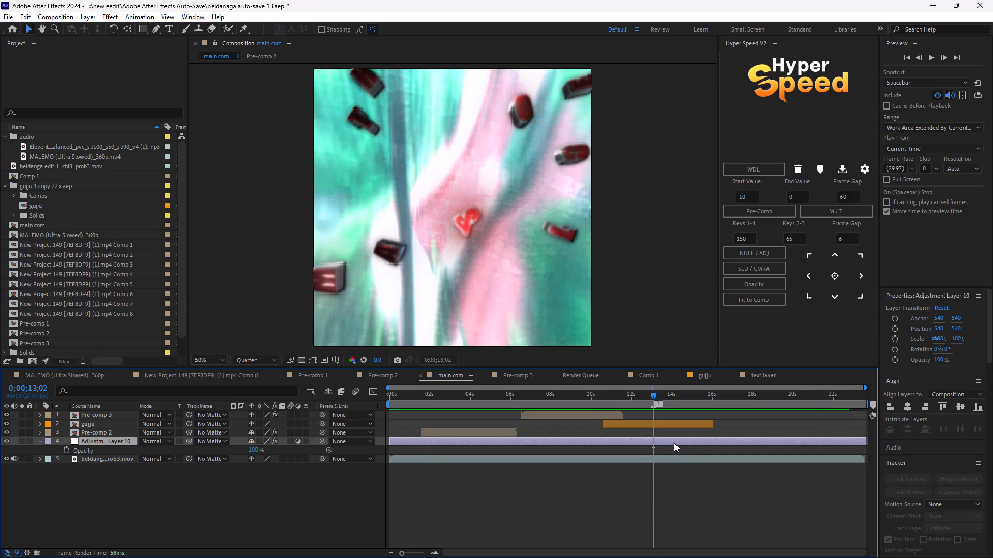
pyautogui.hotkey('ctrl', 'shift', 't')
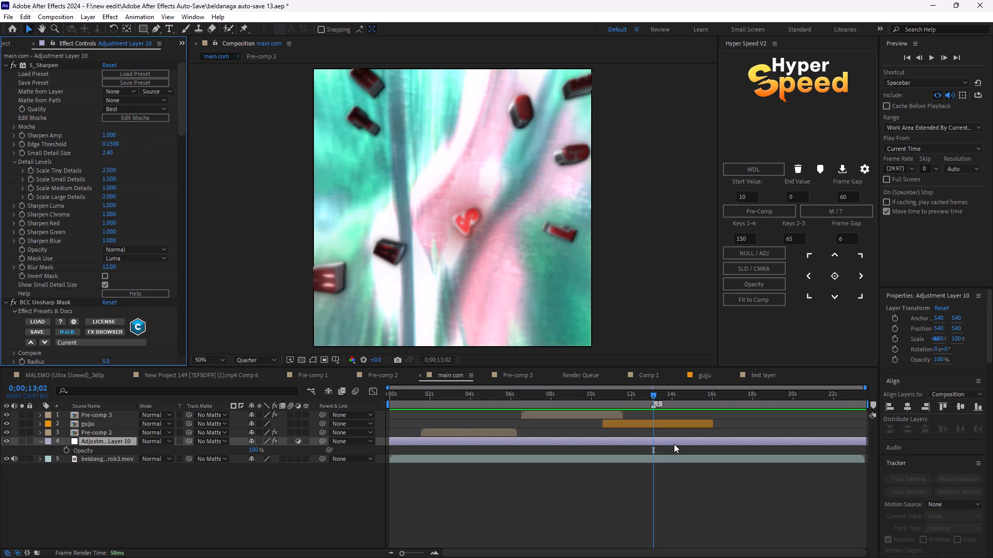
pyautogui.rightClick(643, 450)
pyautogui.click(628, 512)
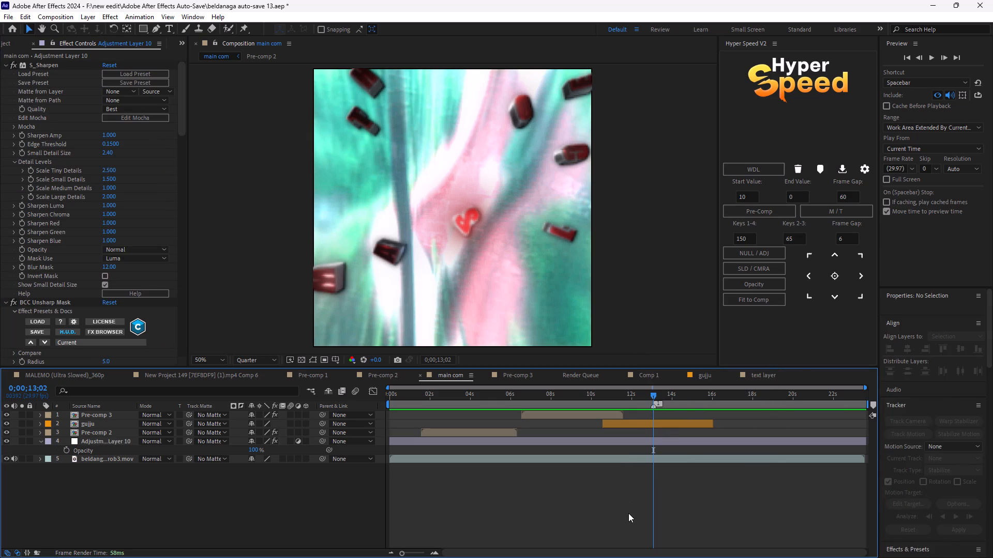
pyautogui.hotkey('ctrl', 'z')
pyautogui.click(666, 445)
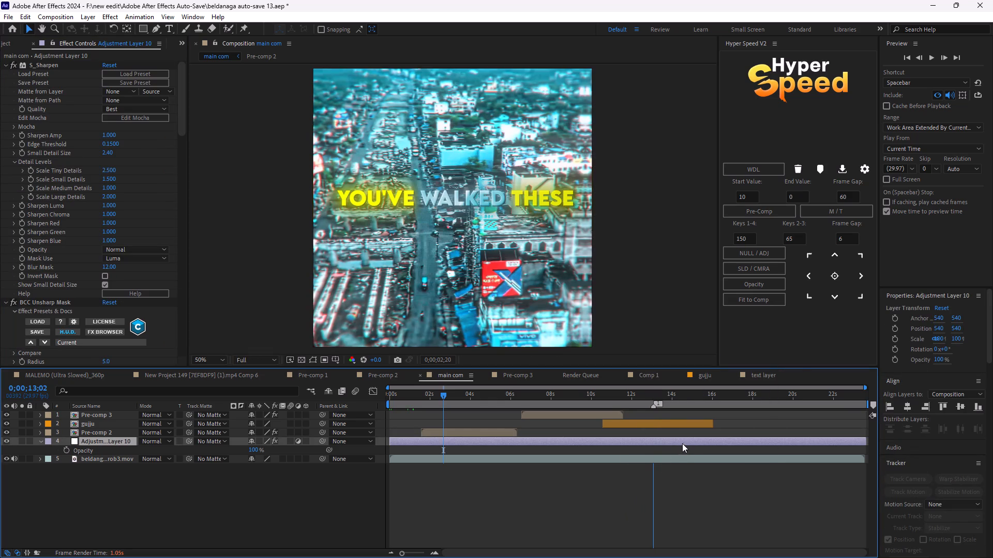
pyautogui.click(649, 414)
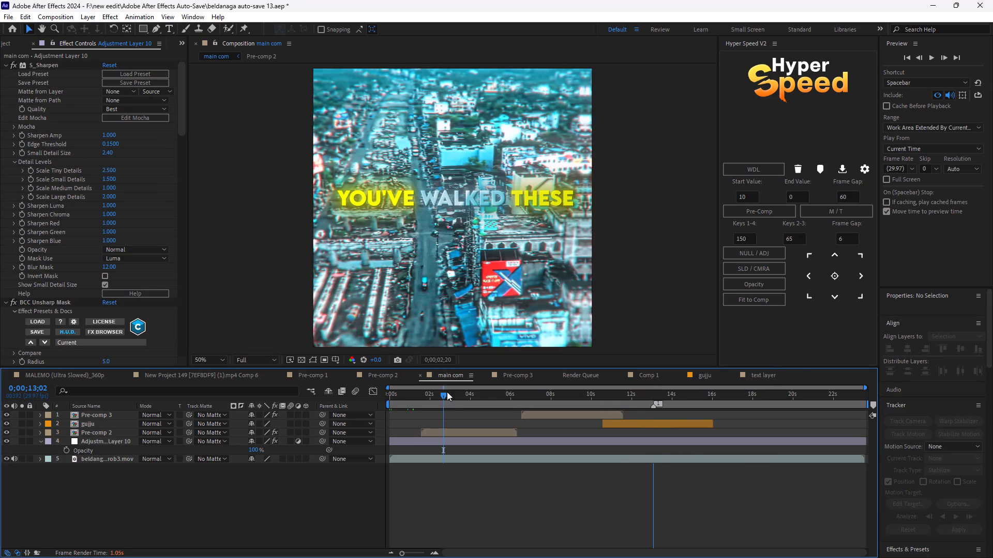
# Enable time remapping on the beldanga footage layer and add a Time Remap keyframe at 0;00;13;02.
pyautogui.moveTo(439, 395); pyautogui.dragTo(653, 456)
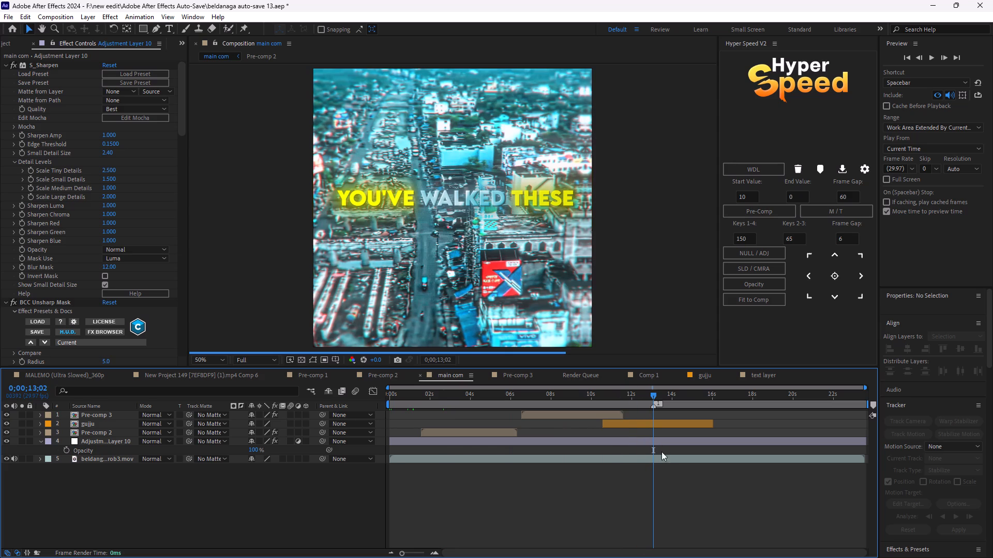
pyautogui.click(665, 461)
pyautogui.rightClick(665, 461)
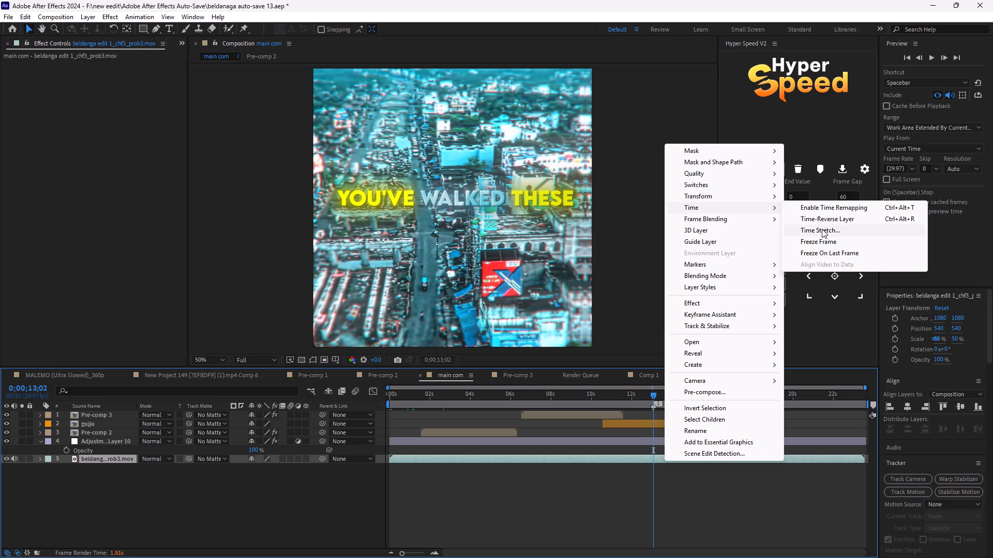
pyautogui.click(835, 206)
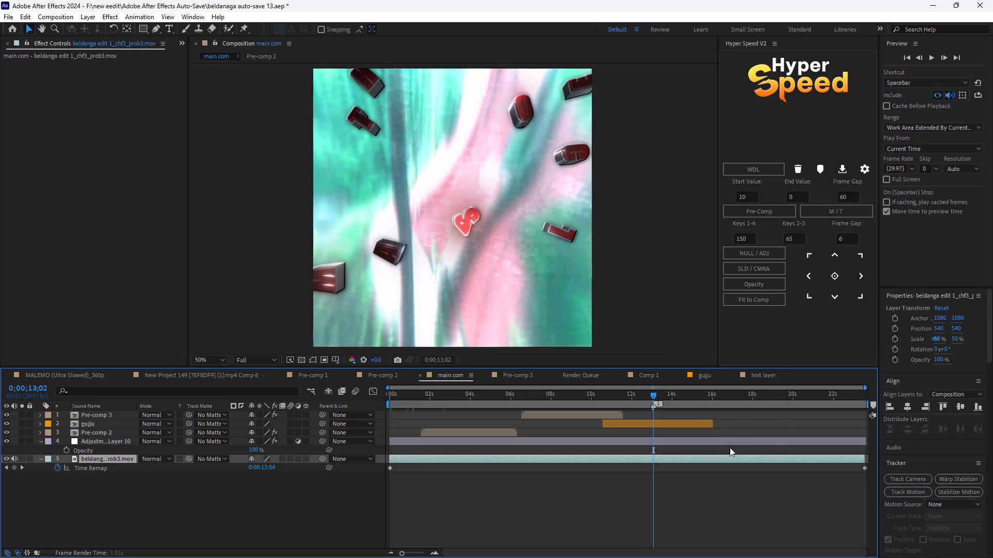
pyautogui.click(11, 469)
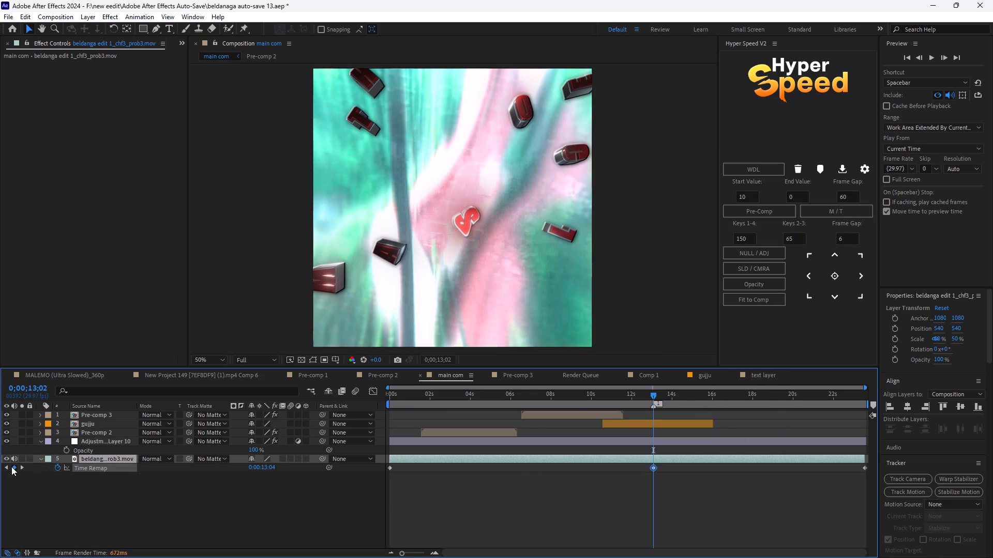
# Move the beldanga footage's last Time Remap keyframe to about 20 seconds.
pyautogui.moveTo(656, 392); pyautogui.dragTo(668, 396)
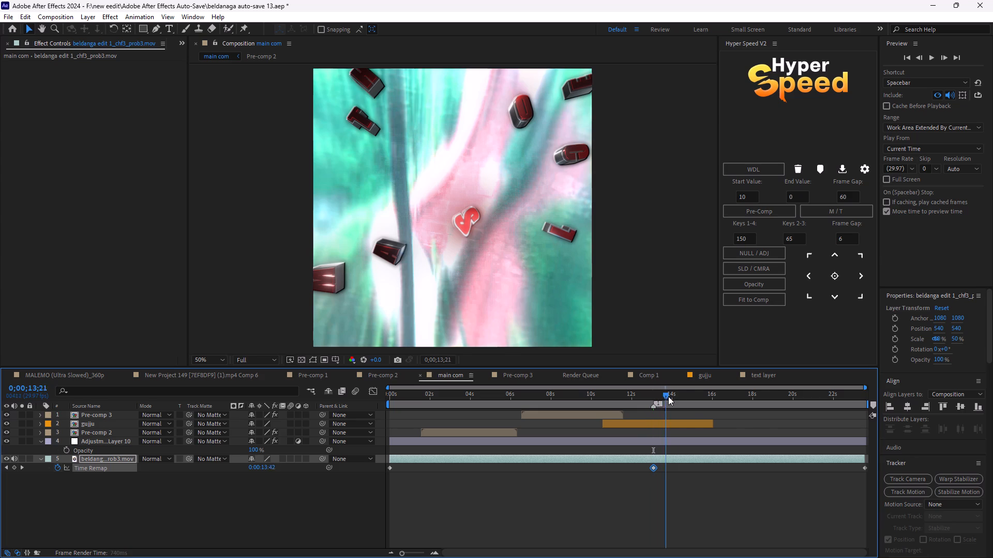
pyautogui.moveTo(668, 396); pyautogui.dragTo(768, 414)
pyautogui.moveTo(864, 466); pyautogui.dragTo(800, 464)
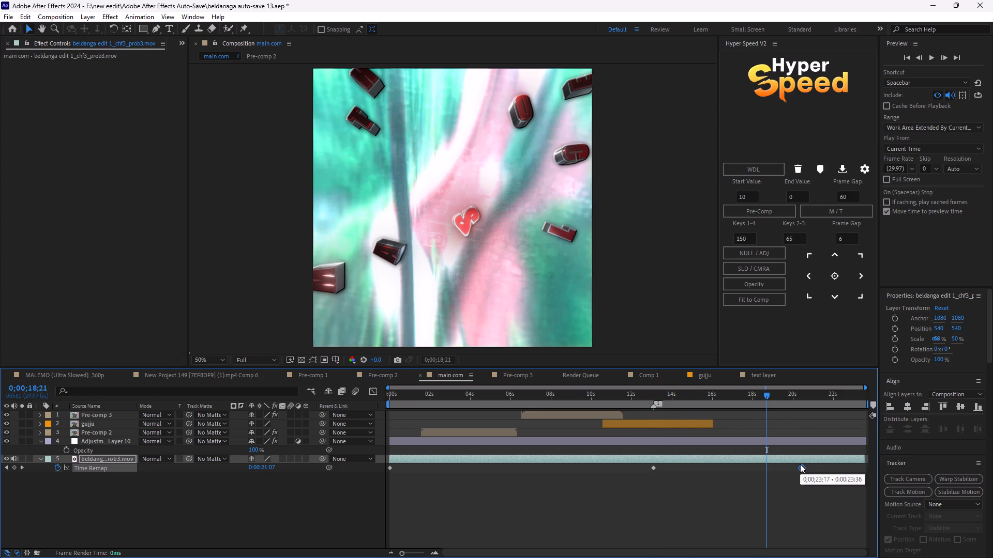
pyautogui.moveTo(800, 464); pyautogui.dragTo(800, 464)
# Preview the remapped footage around the middle Time Remap keyframe, starting from 0;00;12;07.
pyautogui.moveTo(771, 398); pyautogui.dragTo(712, 421)
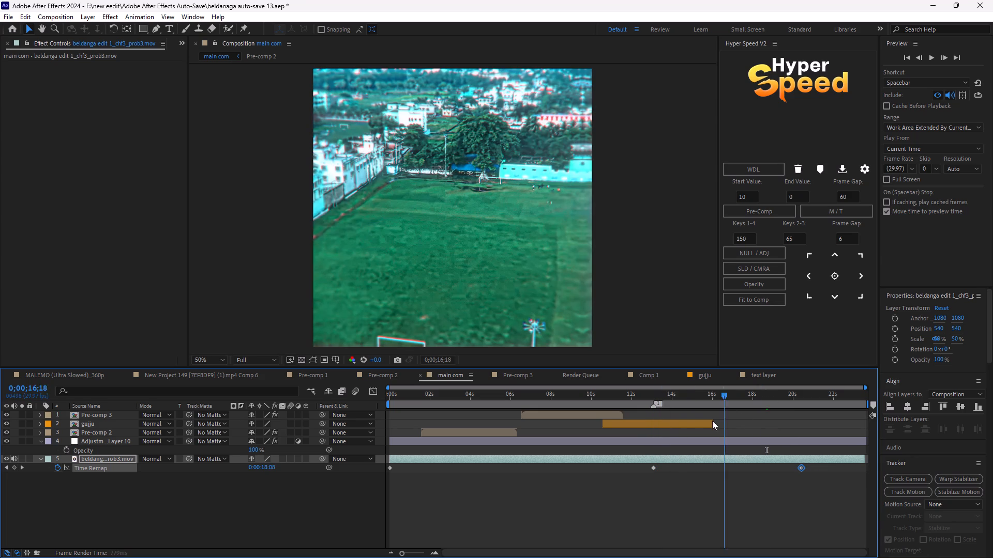
pyautogui.moveTo(712, 421); pyautogui.dragTo(649, 428)
pyautogui.click(694, 504)
pyautogui.press('space')
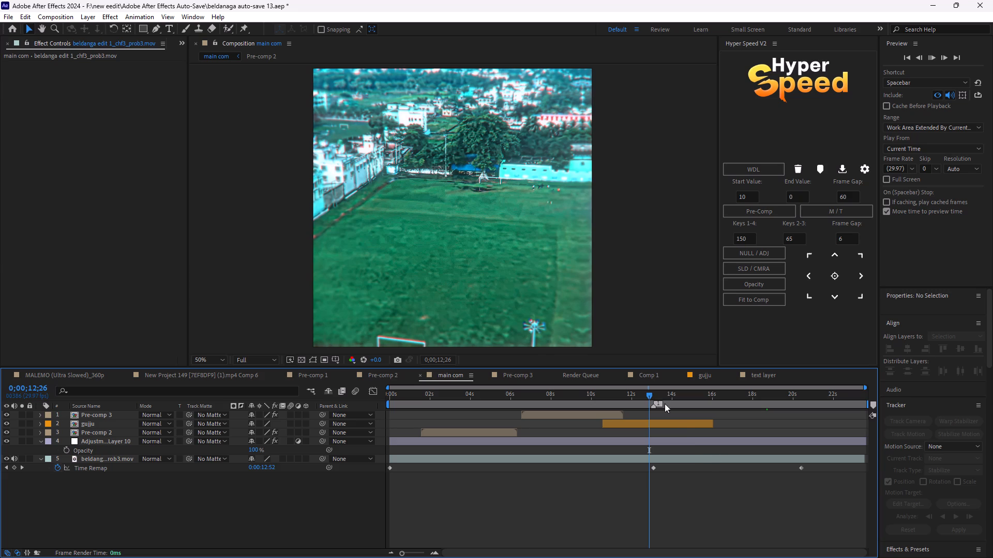
pyautogui.moveTo(654, 395); pyautogui.dragTo(637, 409)
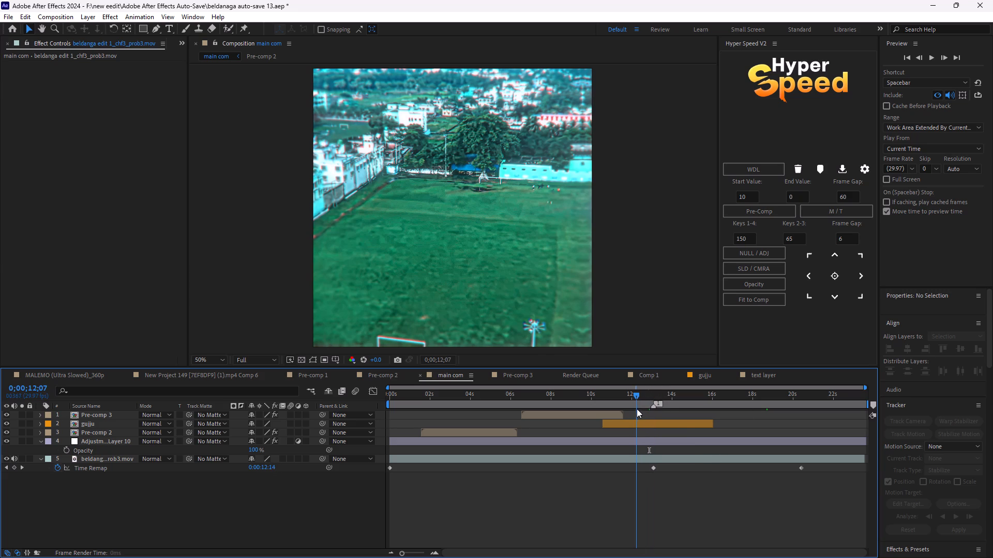
pyautogui.moveTo(637, 409); pyautogui.dragTo(636, 409)
pyautogui.press('space')
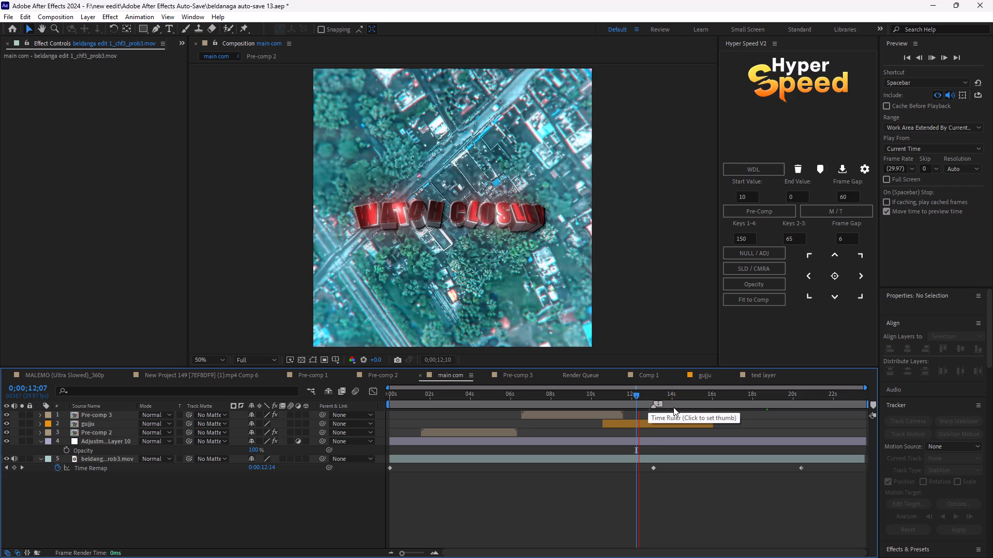
pyautogui.press('d')
# Move the beldanga footage's last Time Remap keyframe to about 22 seconds.
pyautogui.moveTo(638, 396); pyautogui.dragTo(749, 444)
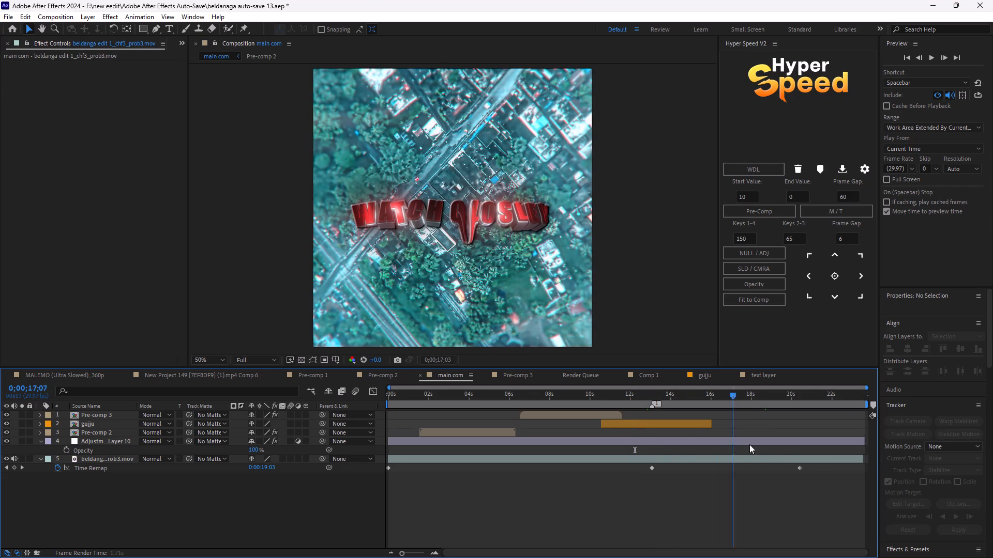
pyautogui.moveTo(749, 444); pyautogui.dragTo(789, 461)
pyautogui.moveTo(803, 469); pyautogui.dragTo(832, 475)
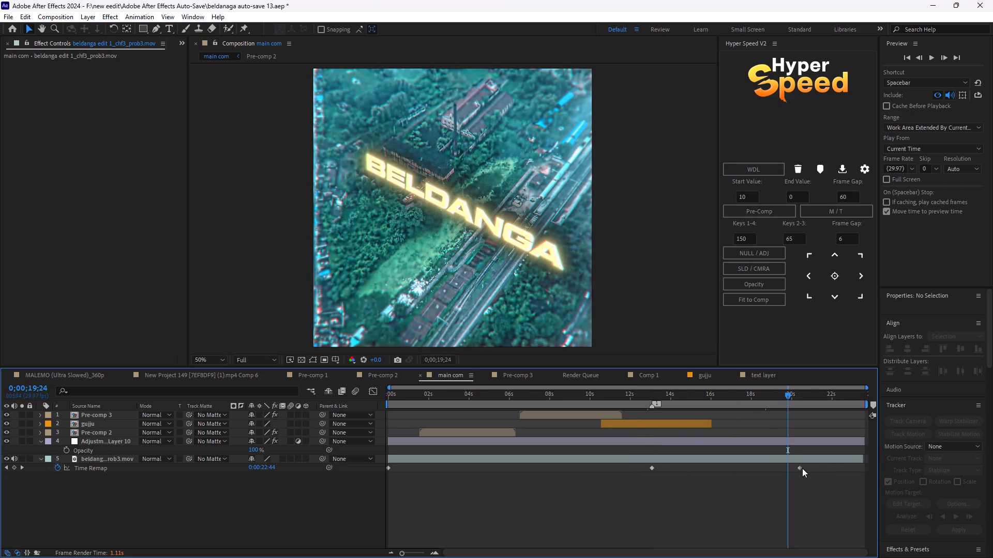
pyautogui.moveTo(797, 468); pyautogui.dragTo(810, 469)
pyautogui.moveTo(802, 469); pyautogui.dragTo(838, 473)
# Go to 0;00;13;01 in main com, clear the selection and set the composition preview resolution to Quarter.
pyautogui.moveTo(789, 397); pyautogui.dragTo(652, 424)
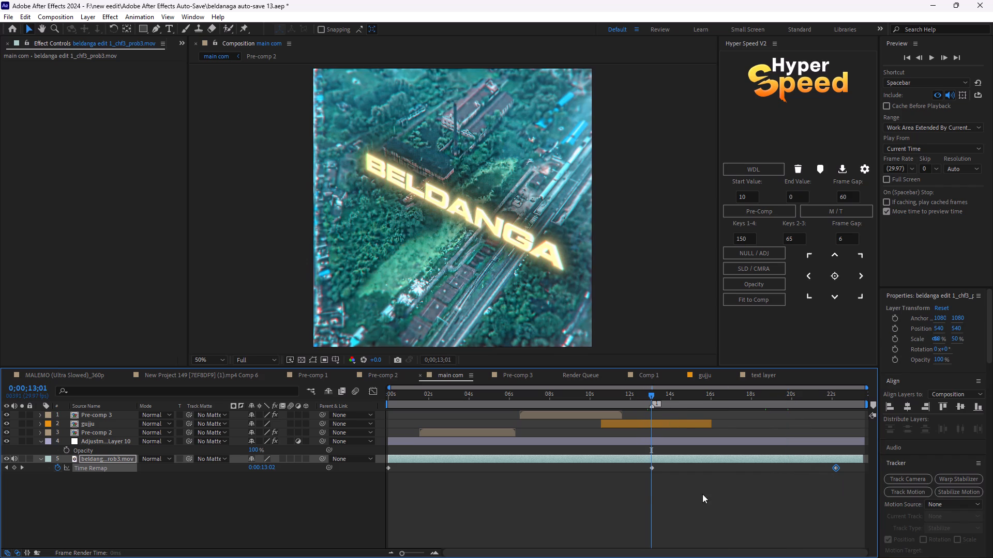
pyautogui.click(709, 515)
pyautogui.click(280, 362)
pyautogui.click(277, 361)
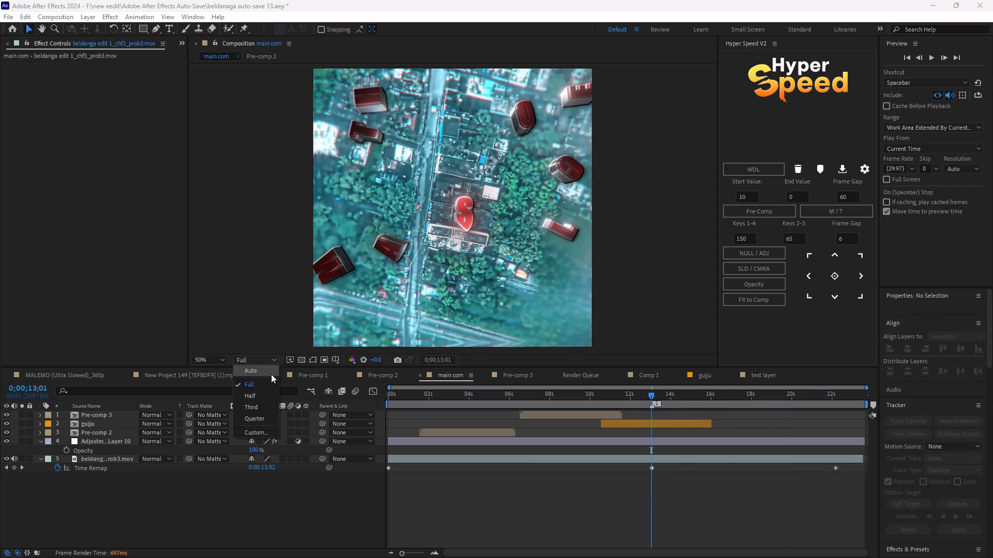
pyautogui.click(270, 414)
# Preview the remapped beldanga footage from 0;00;13;01 through to the BELDANGA title section.
pyautogui.press('space')
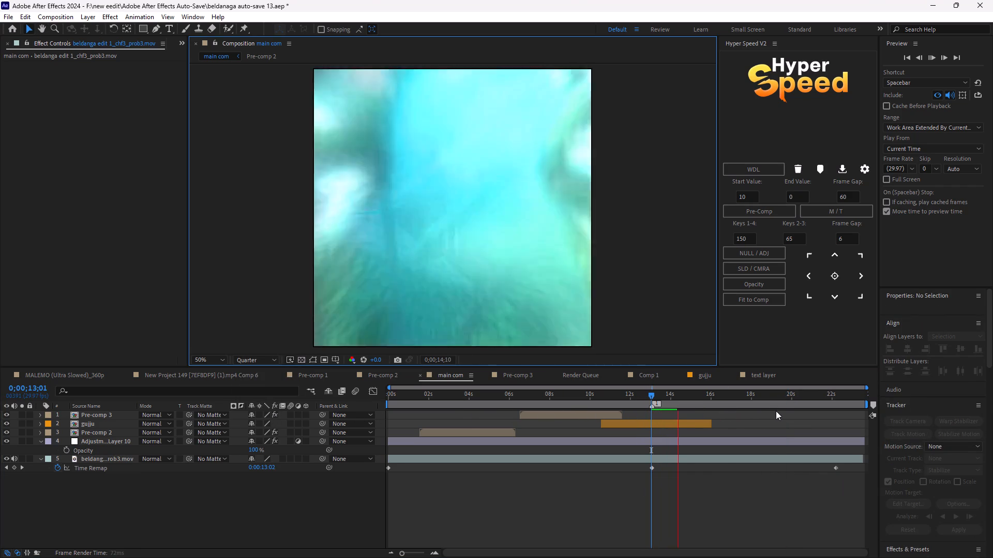
pyautogui.press('space')
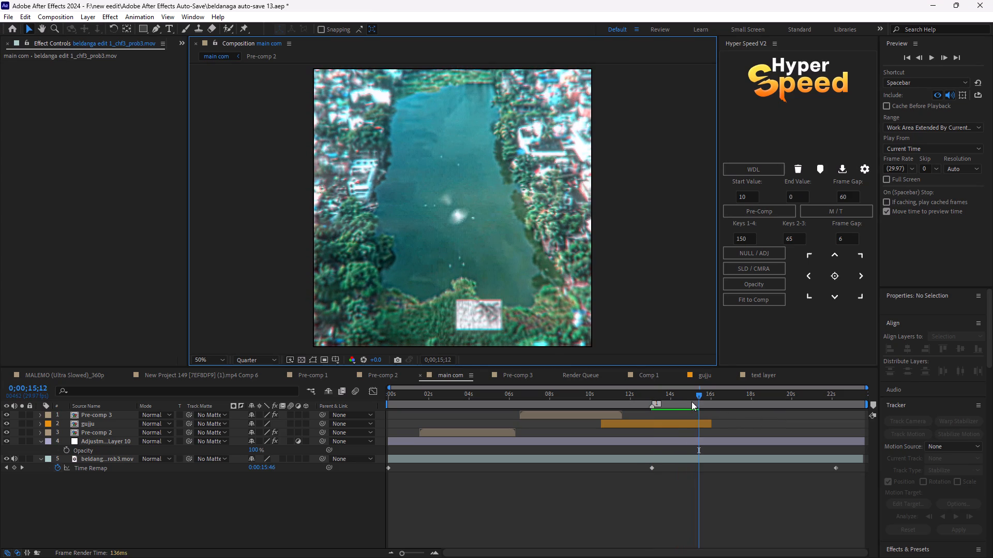
pyautogui.moveTo(696, 399); pyautogui.dragTo(655, 411)
pyautogui.press('space')
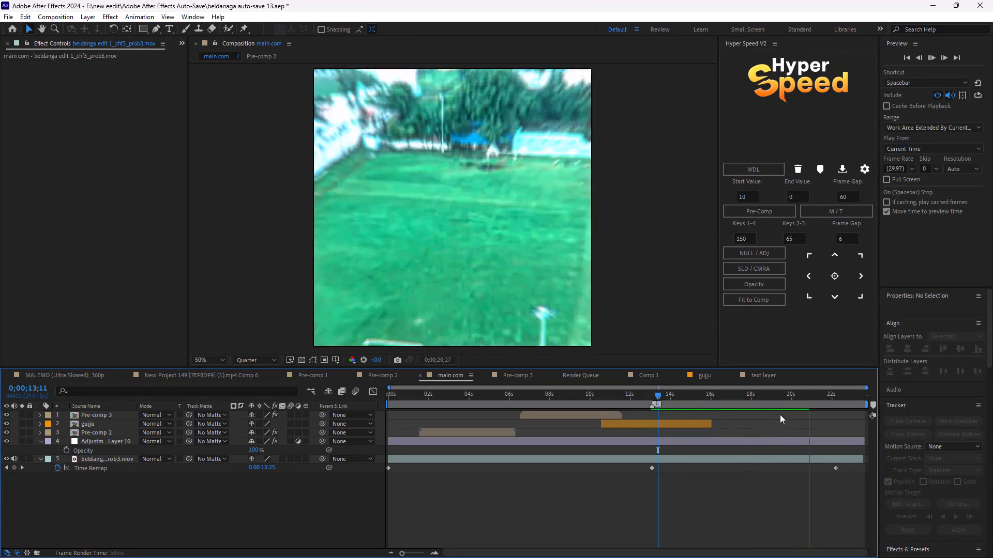
pyautogui.press('space')
pyautogui.moveTo(824, 392); pyautogui.dragTo(800, 406)
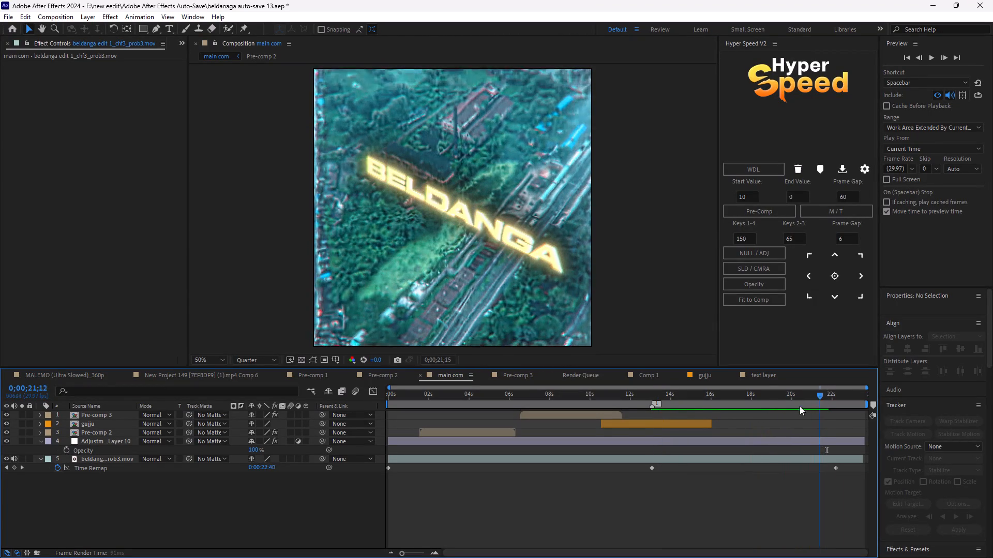
pyautogui.moveTo(800, 406); pyautogui.dragTo(761, 417)
pyautogui.press('space')
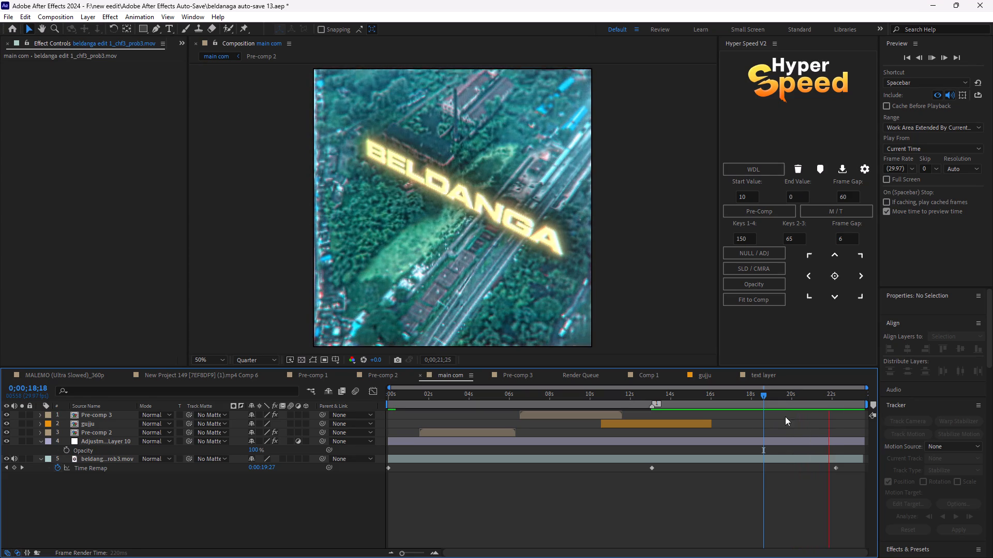
pyautogui.press('space')
# Replay the transition around the middle Time Remap keyframe, starting from 0;00;12;15, 0;00;11;06 and 0;00;12;22.
pyautogui.moveTo(838, 400); pyautogui.dragTo(640, 439)
pyautogui.press('space')
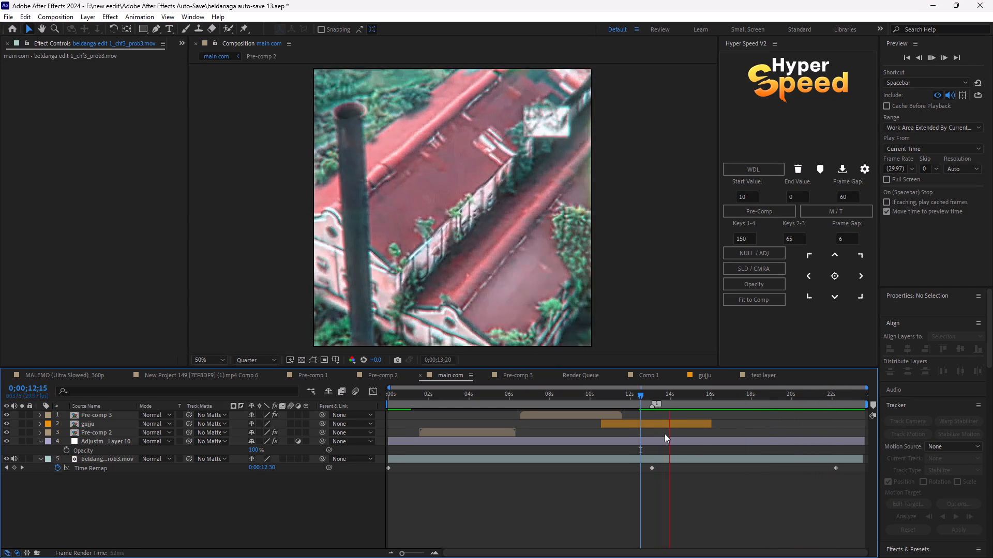
pyautogui.moveTo(655, 396); pyautogui.dragTo(614, 411)
pyautogui.press('space')
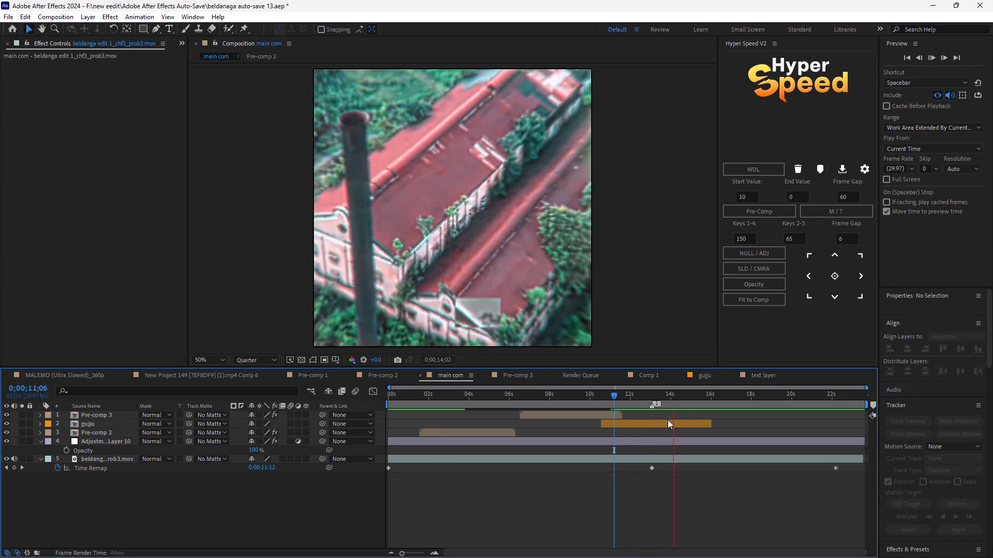
pyautogui.press('space')
pyautogui.moveTo(688, 397); pyautogui.dragTo(643, 431)
pyautogui.press('space')
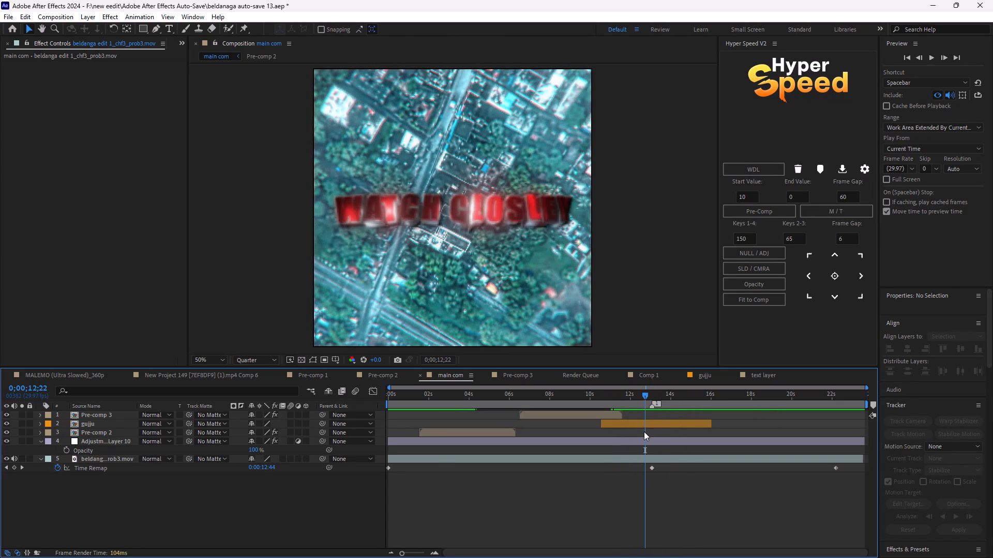
pyautogui.press('space')
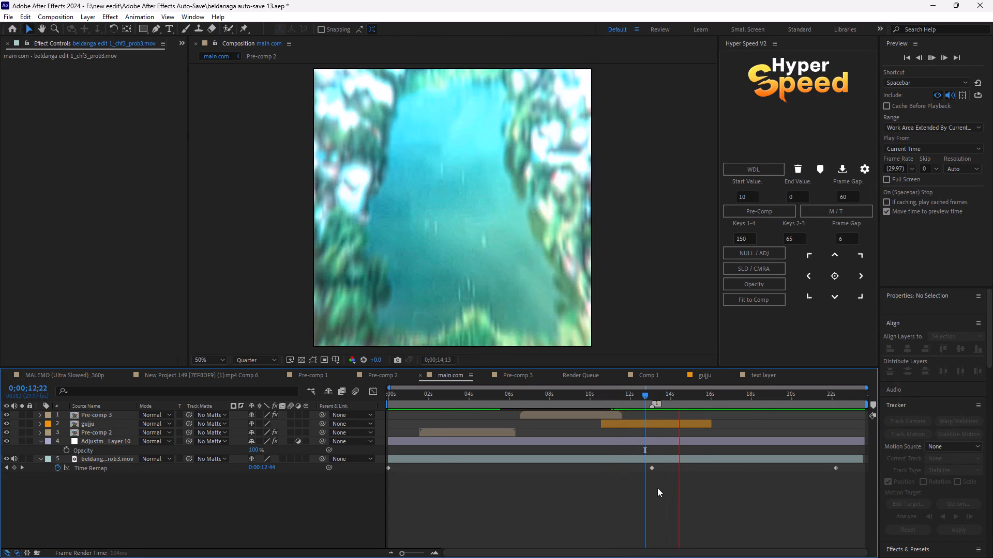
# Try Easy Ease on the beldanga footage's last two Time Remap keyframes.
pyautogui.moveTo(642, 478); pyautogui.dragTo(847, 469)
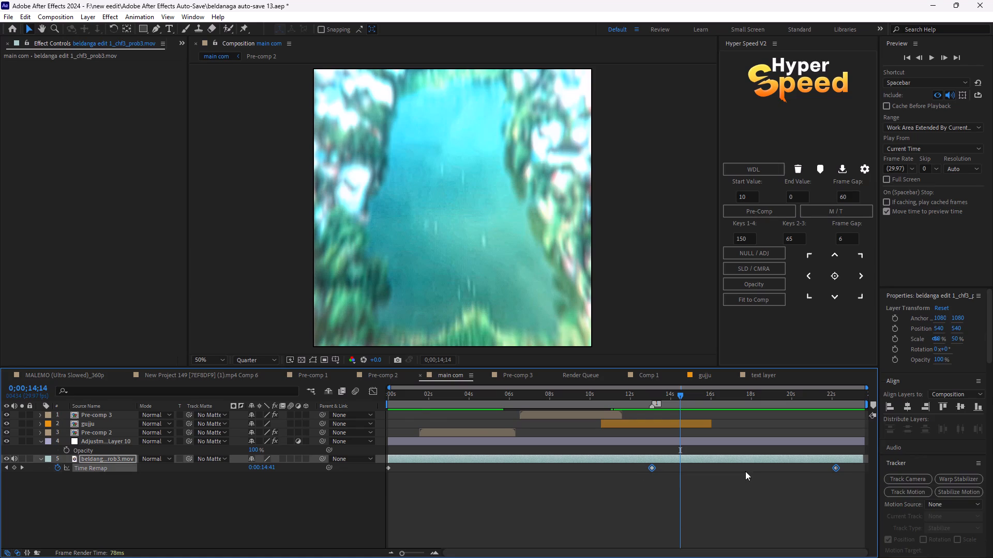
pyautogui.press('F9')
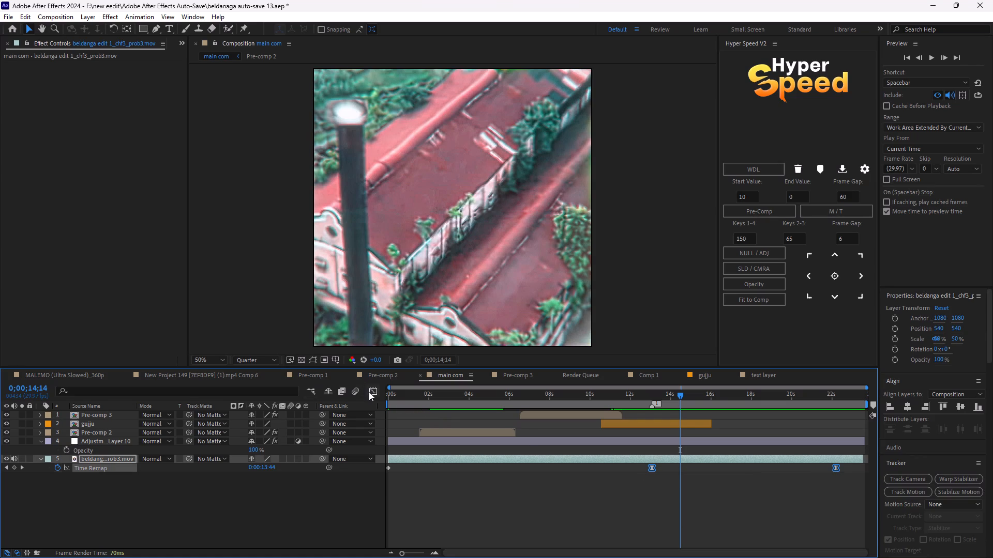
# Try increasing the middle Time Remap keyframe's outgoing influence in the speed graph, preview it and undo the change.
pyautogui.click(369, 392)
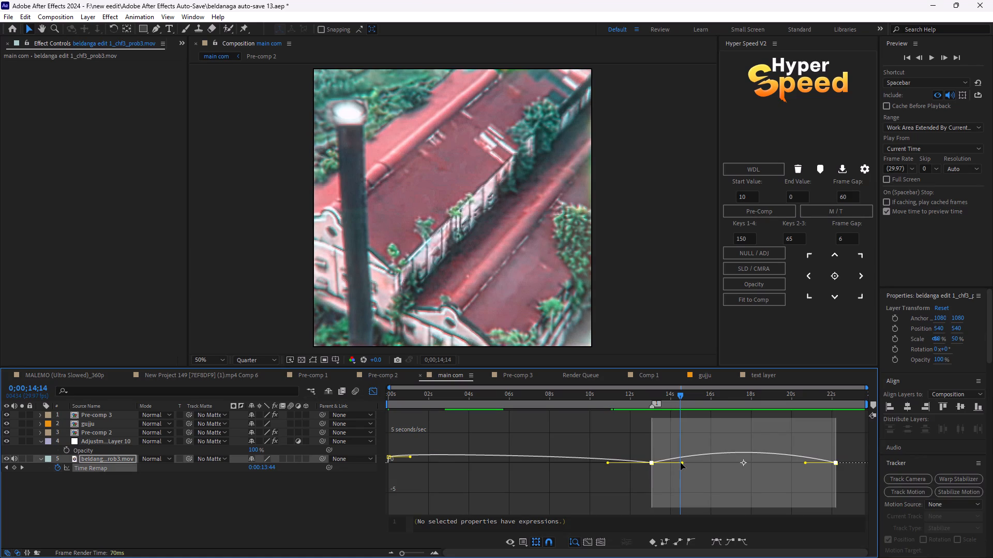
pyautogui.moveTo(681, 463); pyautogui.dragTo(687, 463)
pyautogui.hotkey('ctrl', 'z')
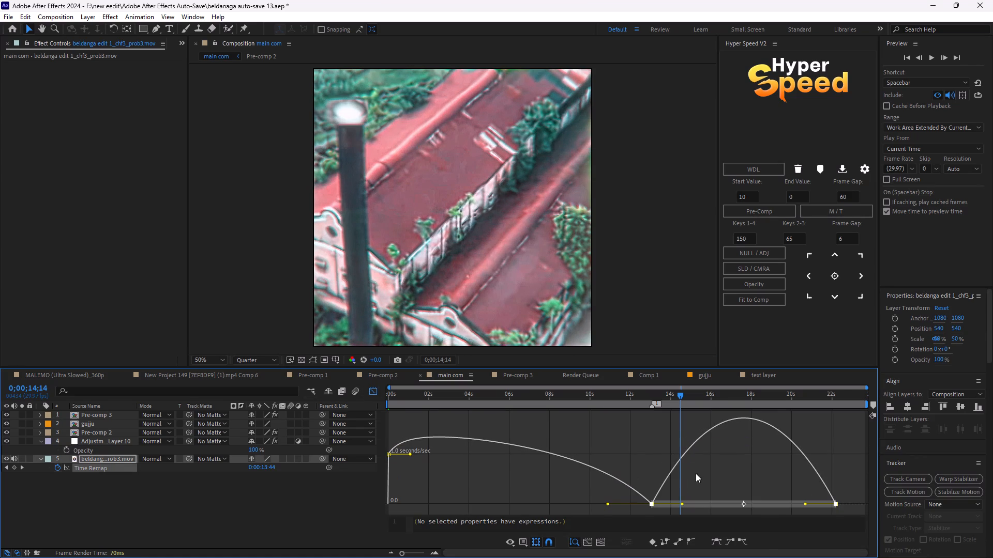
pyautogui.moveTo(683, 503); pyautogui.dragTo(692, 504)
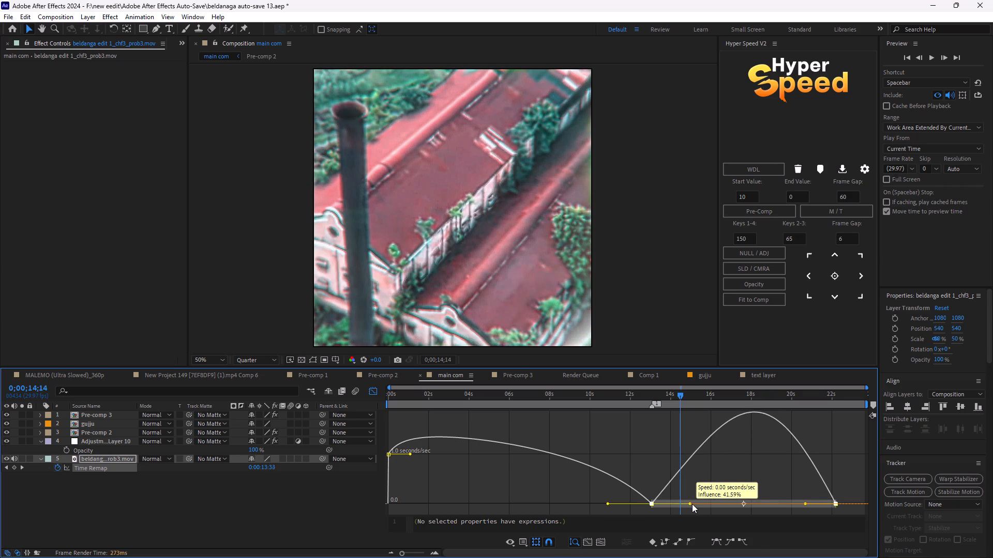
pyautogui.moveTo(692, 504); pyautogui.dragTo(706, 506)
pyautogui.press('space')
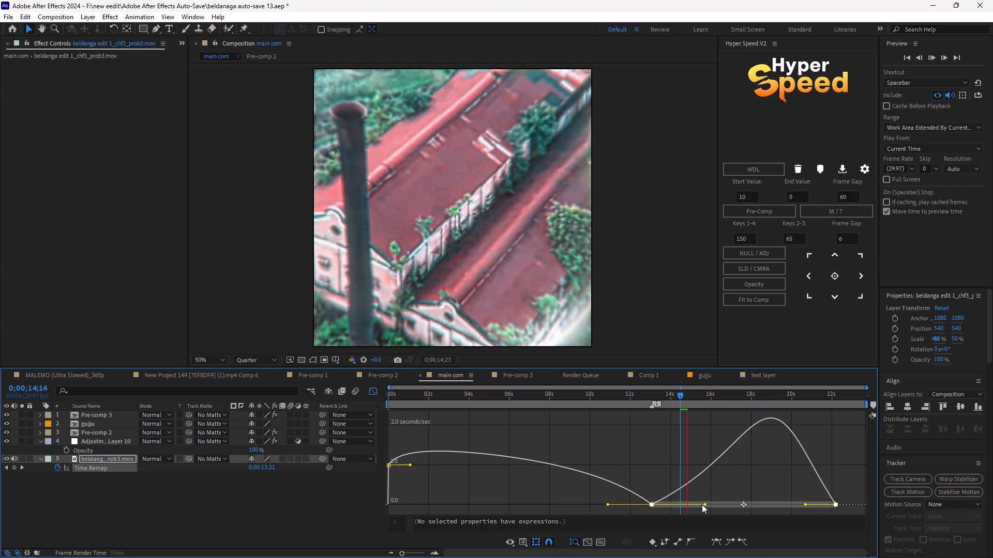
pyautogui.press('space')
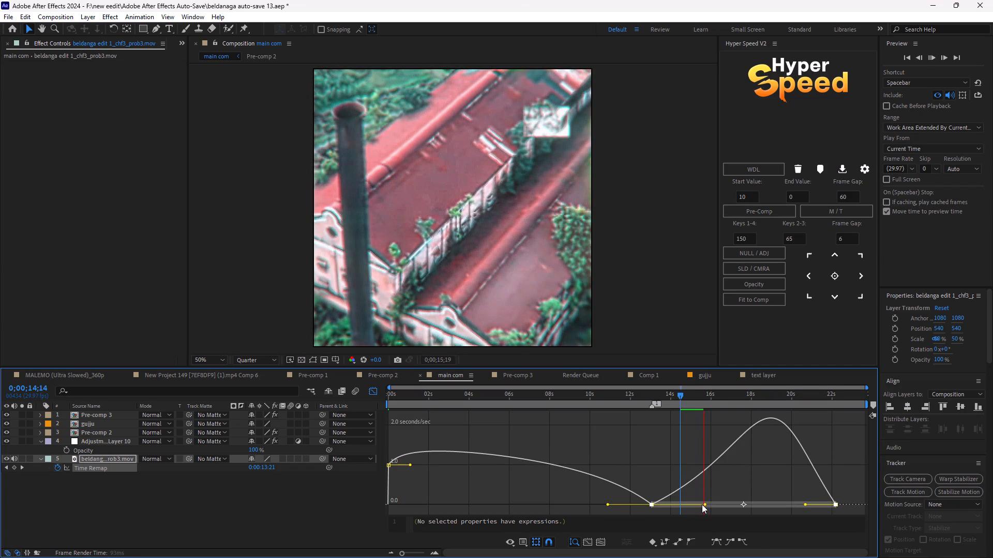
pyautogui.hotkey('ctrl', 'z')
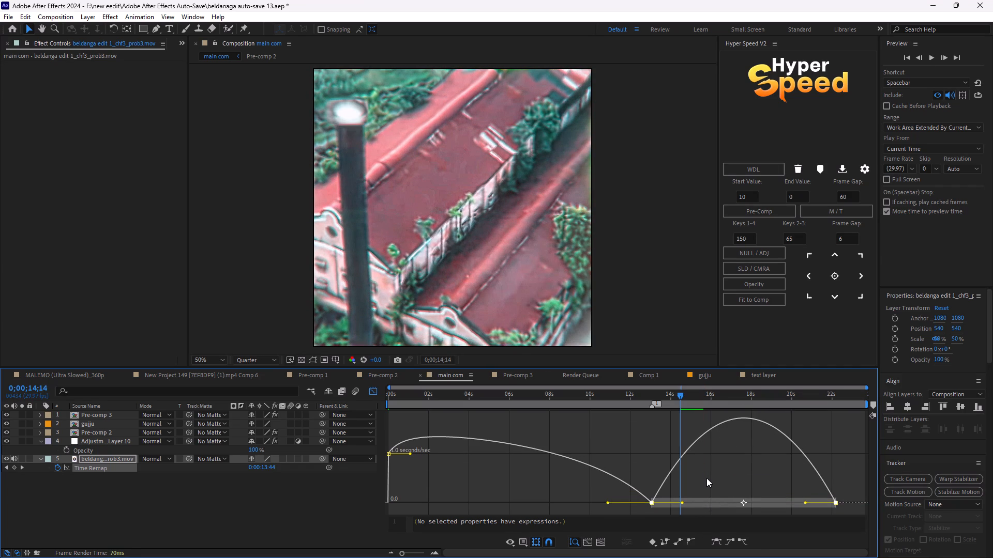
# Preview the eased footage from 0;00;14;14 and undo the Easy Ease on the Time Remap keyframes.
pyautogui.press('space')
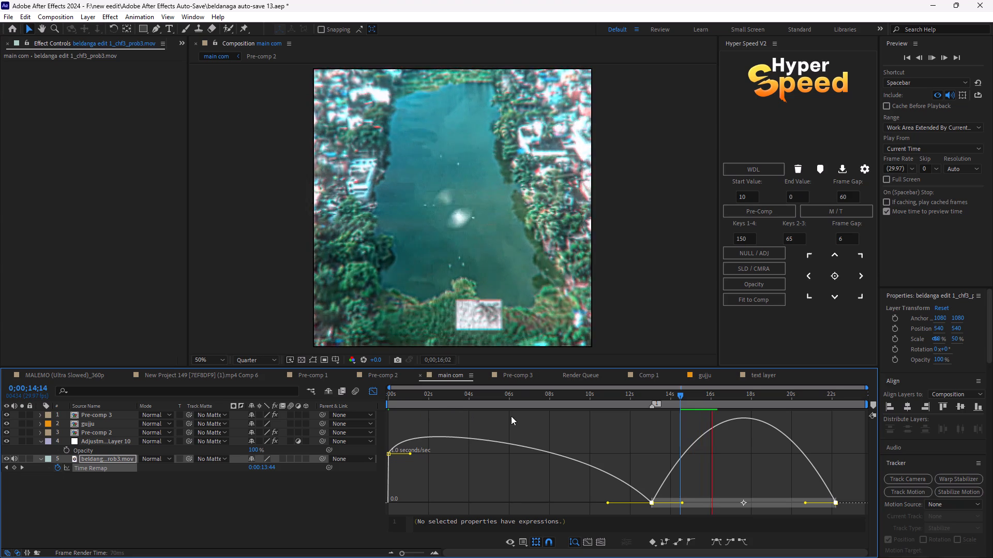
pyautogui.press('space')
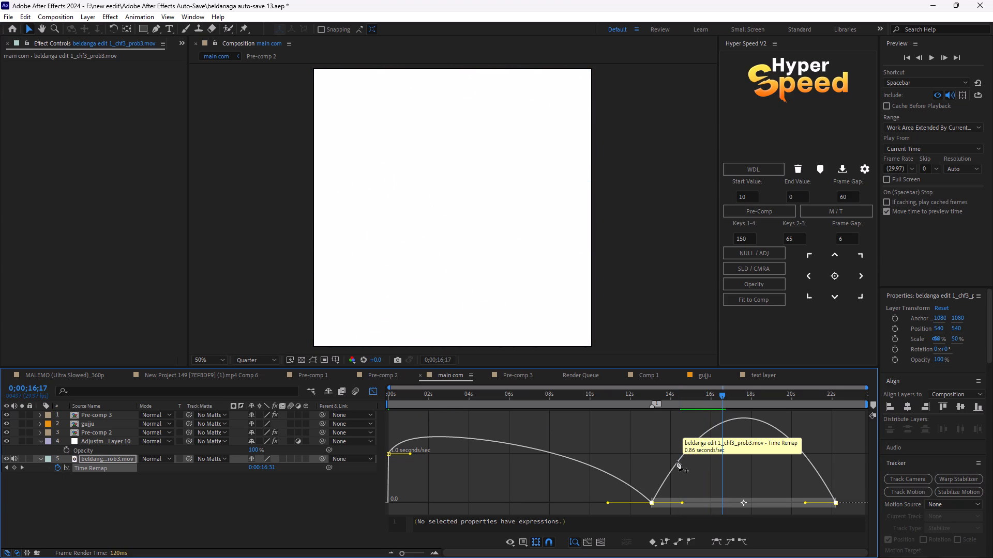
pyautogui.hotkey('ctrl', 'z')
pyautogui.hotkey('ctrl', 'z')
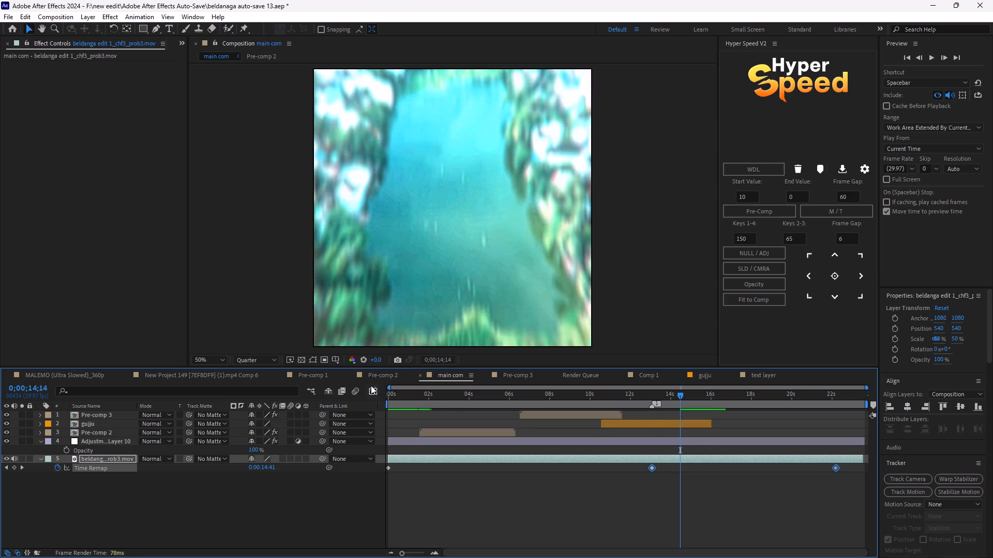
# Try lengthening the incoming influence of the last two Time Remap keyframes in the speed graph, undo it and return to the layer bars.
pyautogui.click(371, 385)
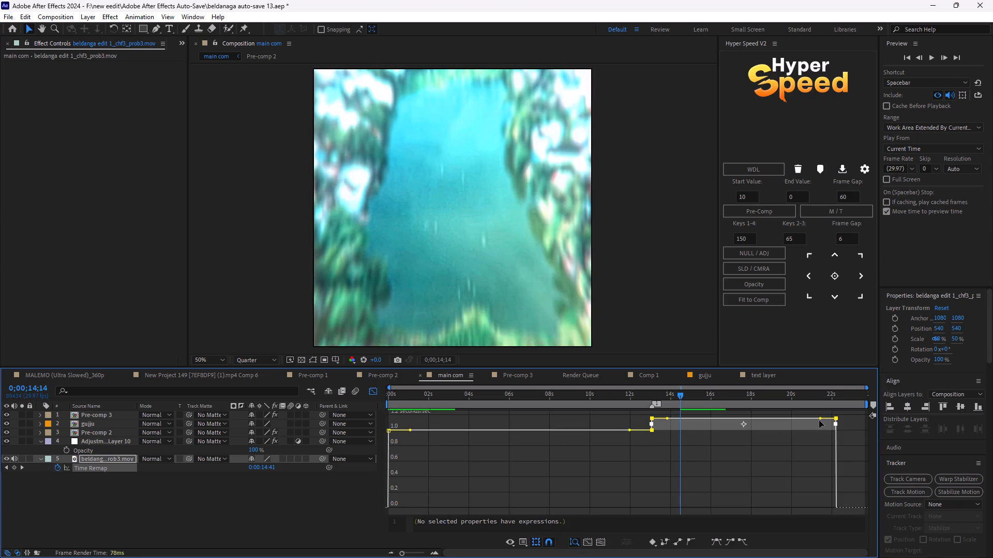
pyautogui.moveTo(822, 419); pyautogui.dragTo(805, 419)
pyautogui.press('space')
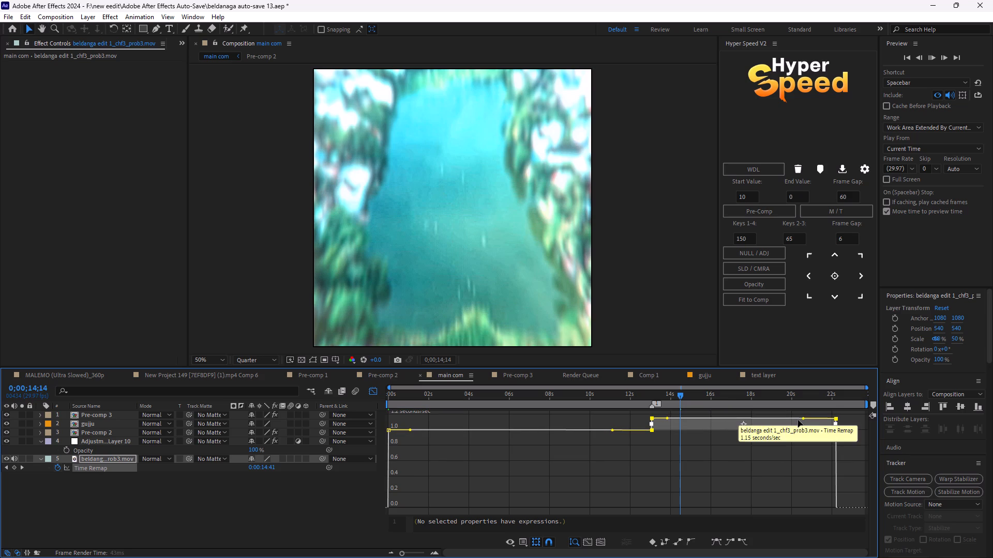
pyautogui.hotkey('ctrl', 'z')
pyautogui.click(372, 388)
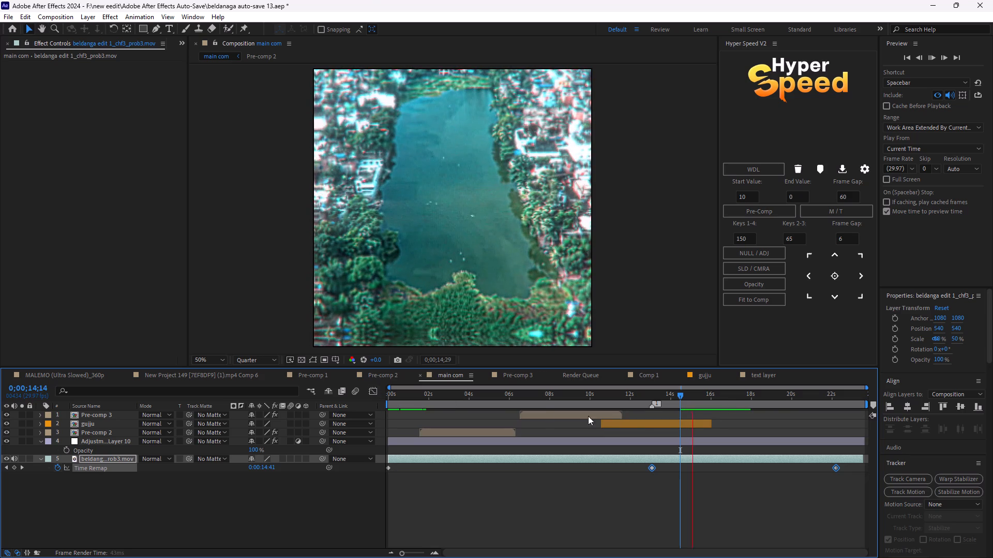
# Deselect the Time Remap keyframes and watch the footage preview running from 0;00;14;14.
pyautogui.click(725, 512)
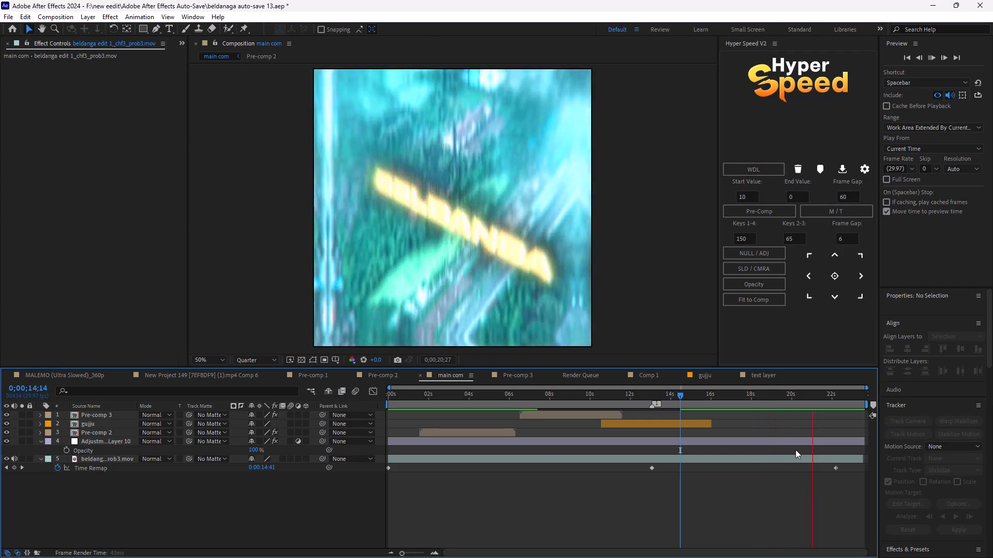
pyautogui.press('space')
# Add a Time Remap keyframe to the beldanga footage at 0;00;11;18.
pyautogui.moveTo(824, 395); pyautogui.dragTo(619, 442)
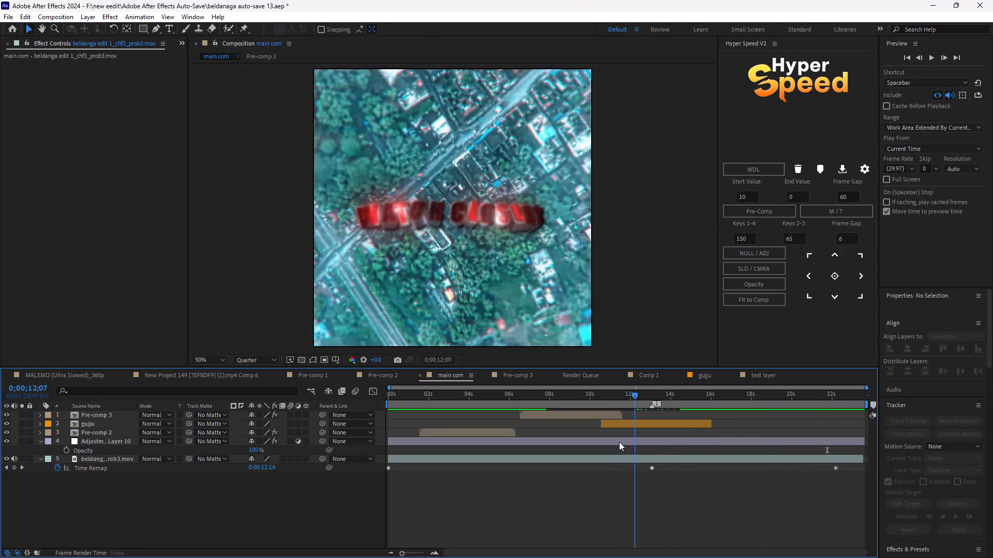
pyautogui.moveTo(619, 442); pyautogui.dragTo(620, 442)
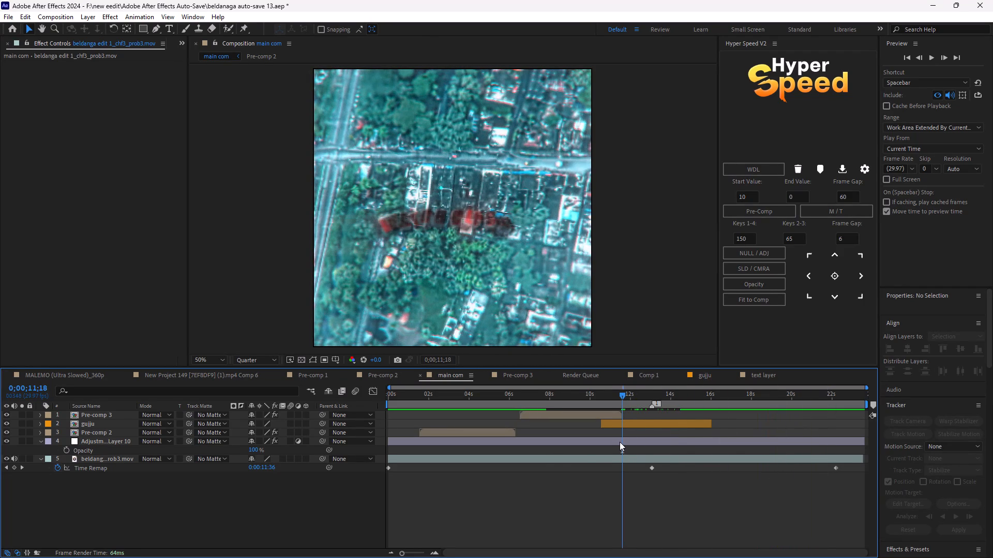
pyautogui.click(16, 467)
# Preview the beldanga footage from around 0;00;11;18, watching the motion past the added Time Remap keyframe.
pyautogui.press('space')
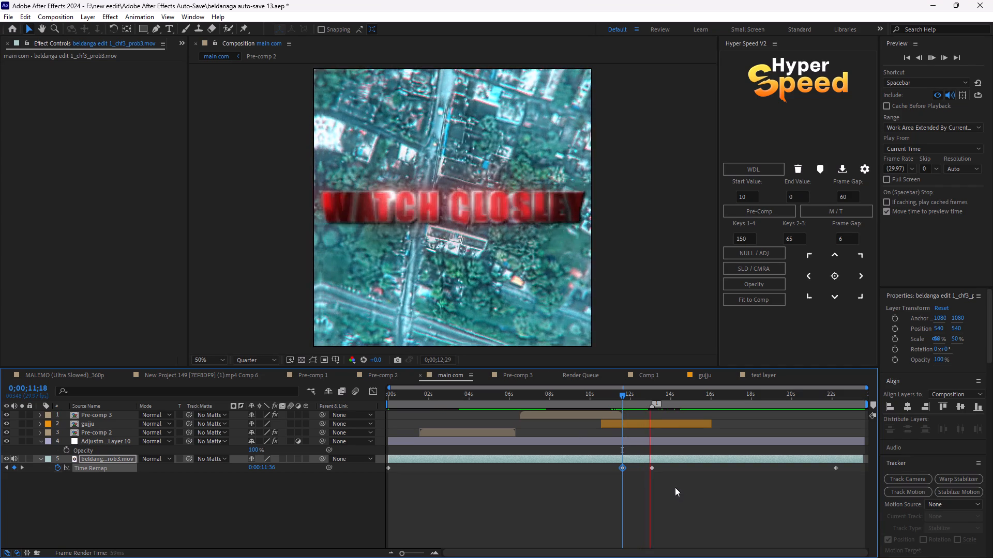
pyautogui.press('space')
pyautogui.moveTo(660, 395); pyautogui.dragTo(626, 412)
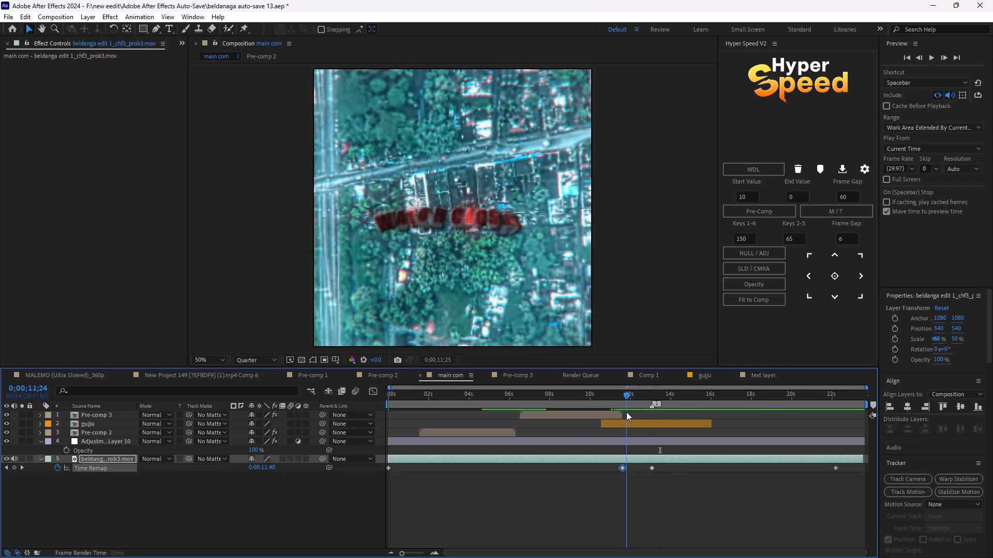
pyautogui.moveTo(626, 412); pyautogui.dragTo(622, 413)
pyautogui.click(655, 491)
pyautogui.press('space')
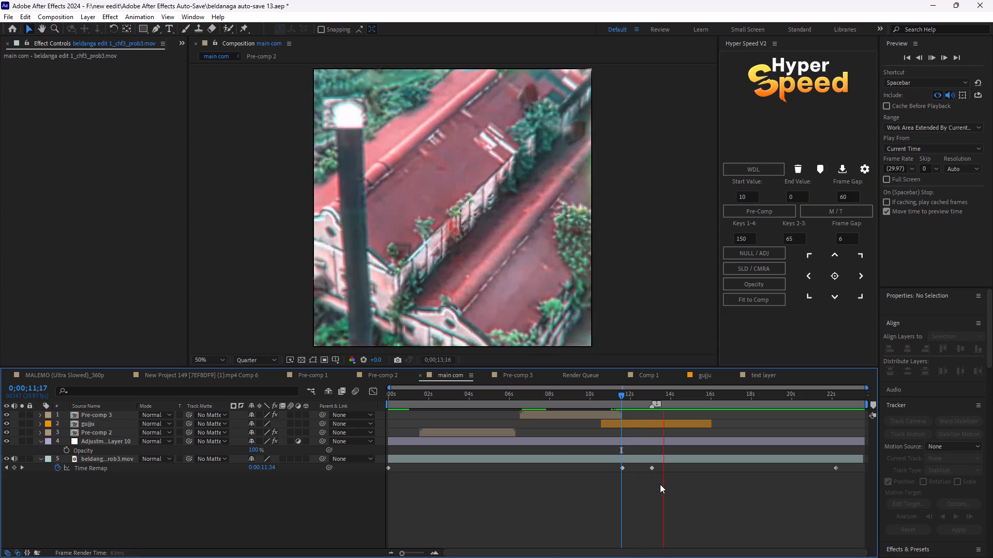
pyautogui.press('space')
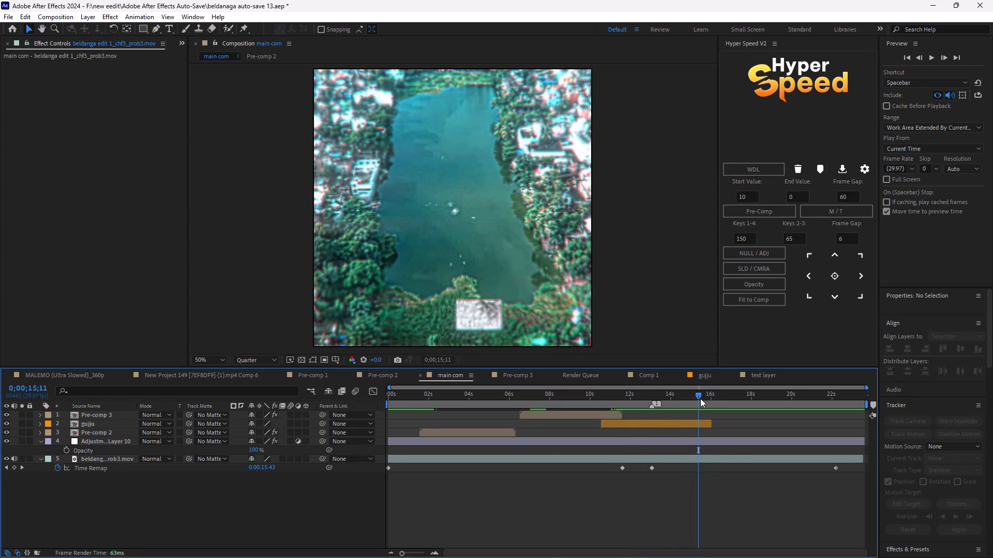
# Preview the footage from around 0;00;12;19 and from 0;00;13;01 to the end, and replay it from 0;00;11;19.
pyautogui.moveTo(700, 398); pyautogui.dragTo(645, 417)
pyautogui.press('space')
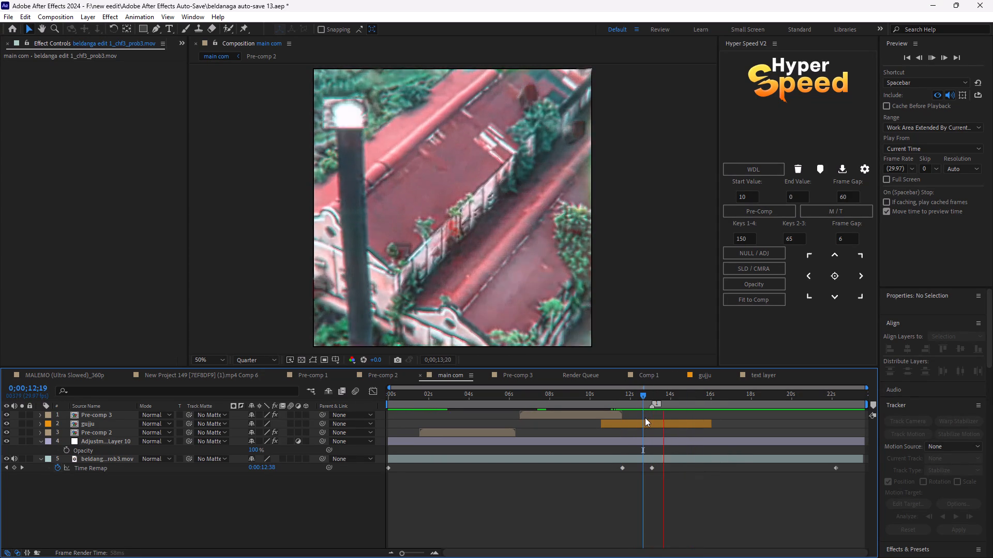
pyautogui.press('space')
pyautogui.moveTo(693, 398); pyautogui.dragTo(661, 411)
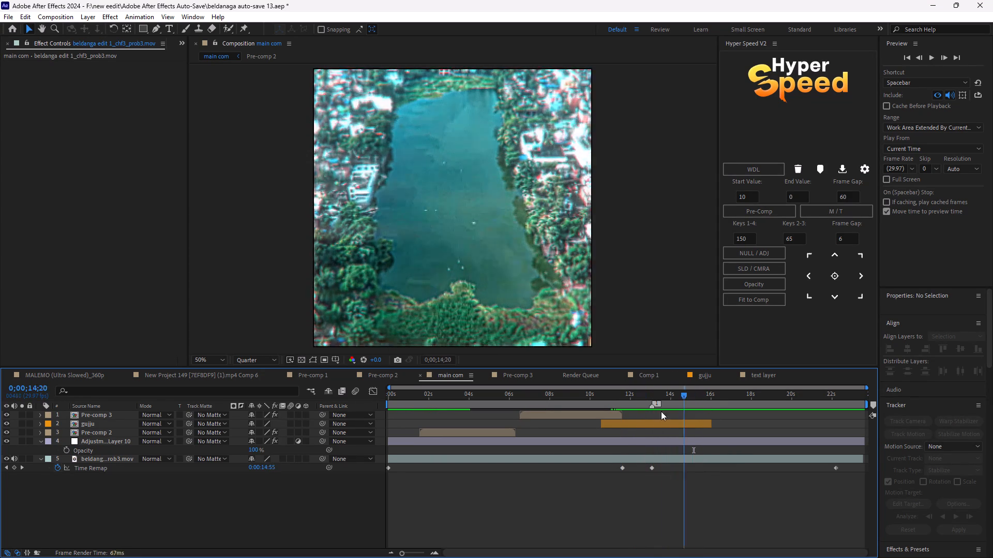
pyautogui.moveTo(661, 411); pyautogui.dragTo(650, 415)
pyautogui.press('space')
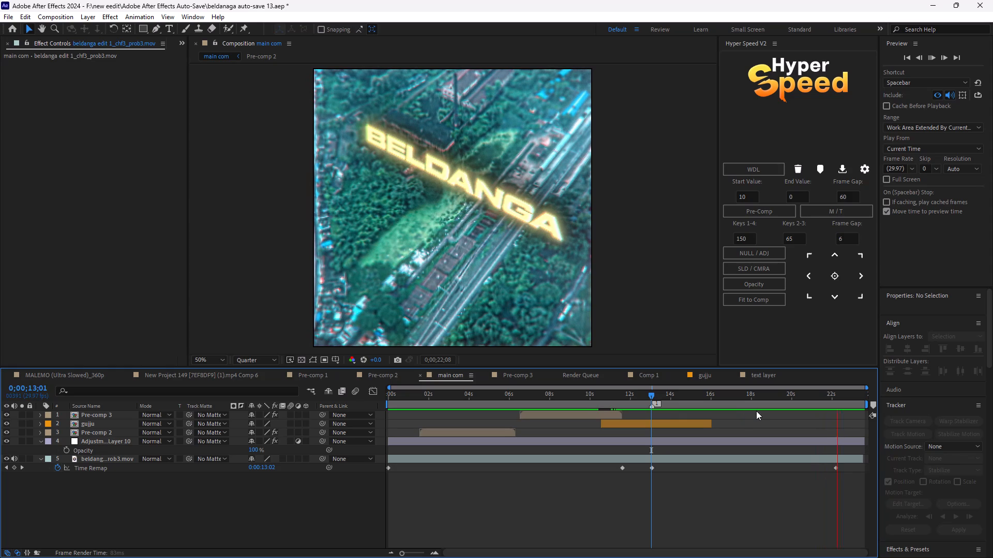
pyautogui.press('space')
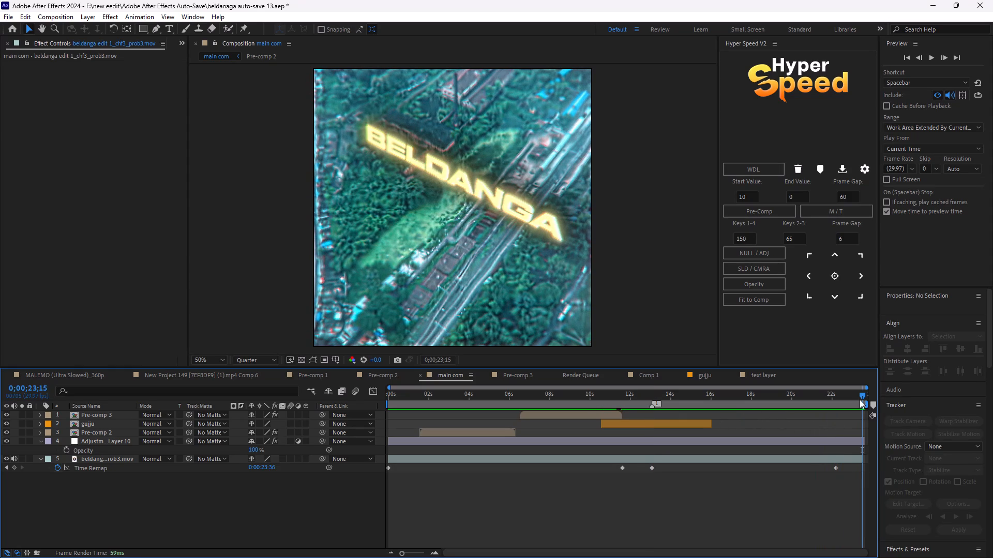
pyautogui.moveTo(860, 399); pyautogui.dragTo(620, 446)
pyautogui.press('space')
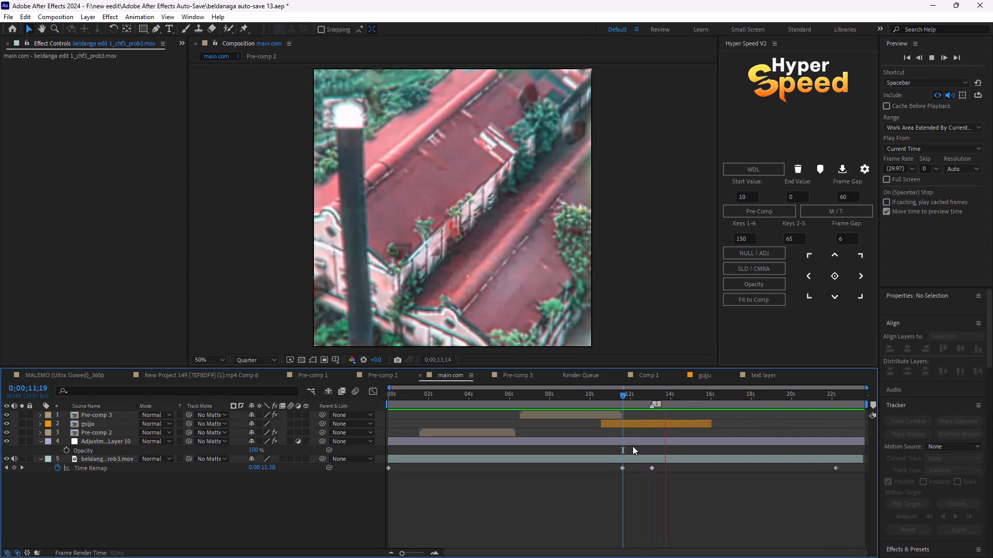
pyautogui.press('space')
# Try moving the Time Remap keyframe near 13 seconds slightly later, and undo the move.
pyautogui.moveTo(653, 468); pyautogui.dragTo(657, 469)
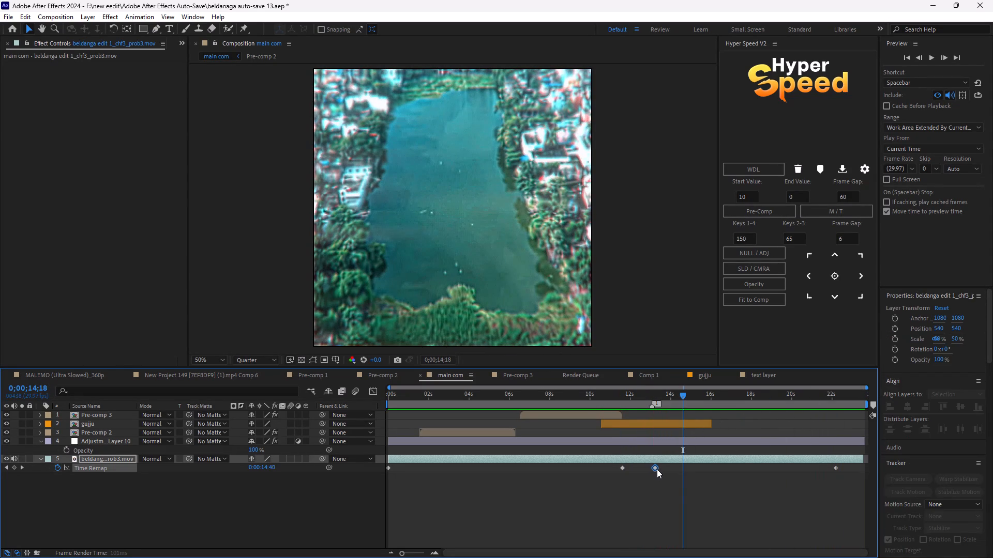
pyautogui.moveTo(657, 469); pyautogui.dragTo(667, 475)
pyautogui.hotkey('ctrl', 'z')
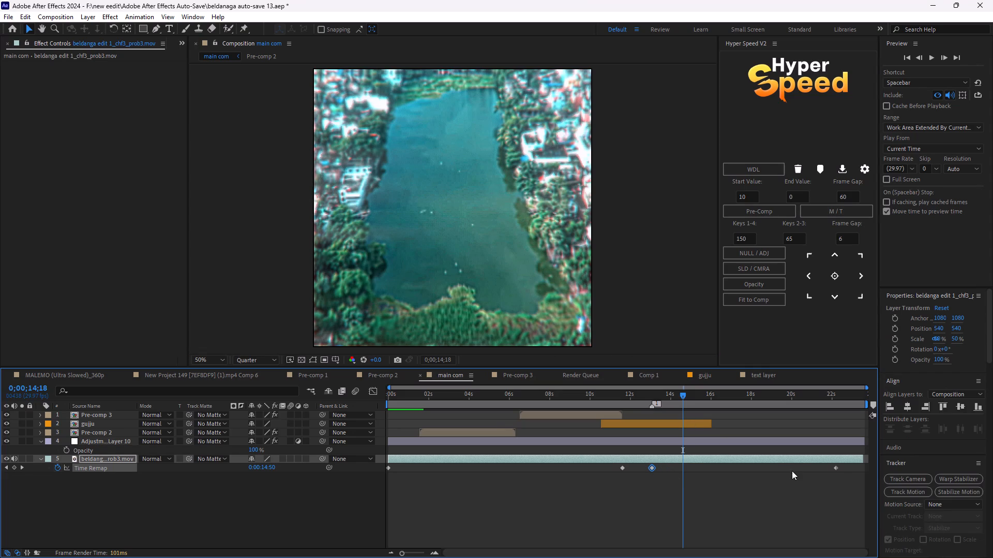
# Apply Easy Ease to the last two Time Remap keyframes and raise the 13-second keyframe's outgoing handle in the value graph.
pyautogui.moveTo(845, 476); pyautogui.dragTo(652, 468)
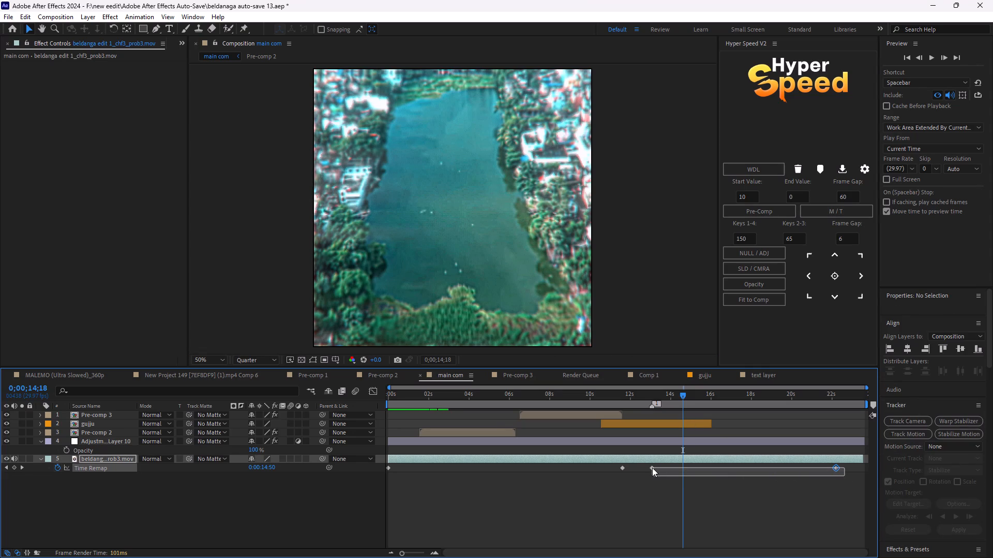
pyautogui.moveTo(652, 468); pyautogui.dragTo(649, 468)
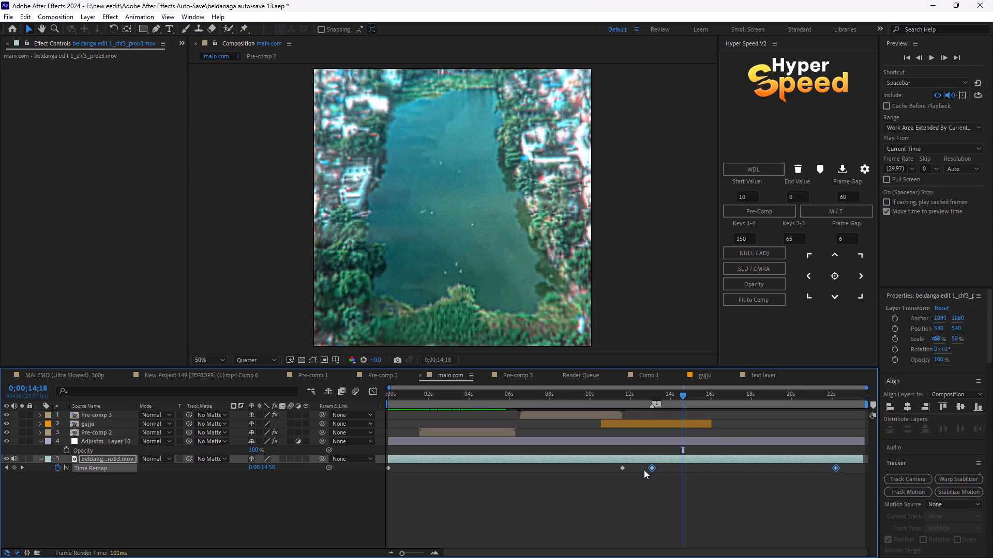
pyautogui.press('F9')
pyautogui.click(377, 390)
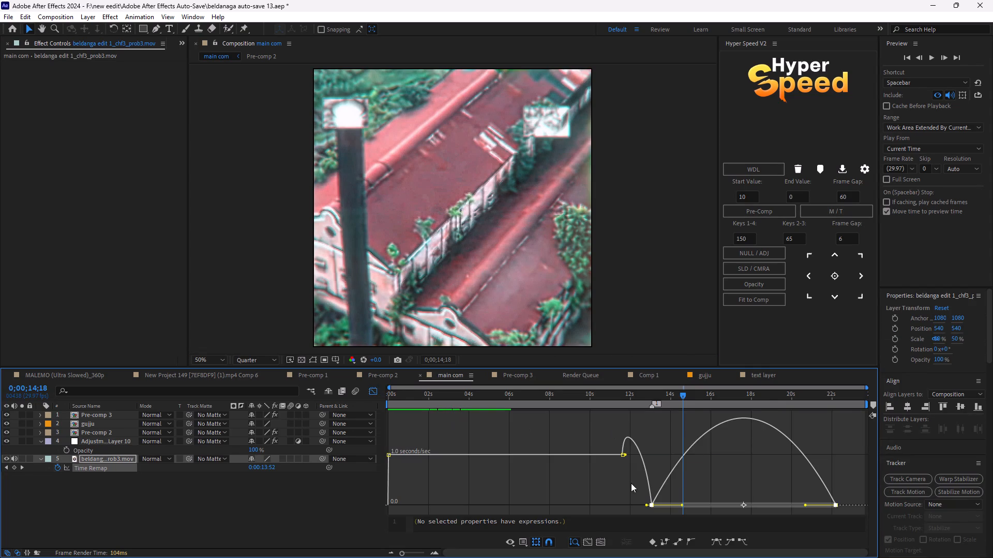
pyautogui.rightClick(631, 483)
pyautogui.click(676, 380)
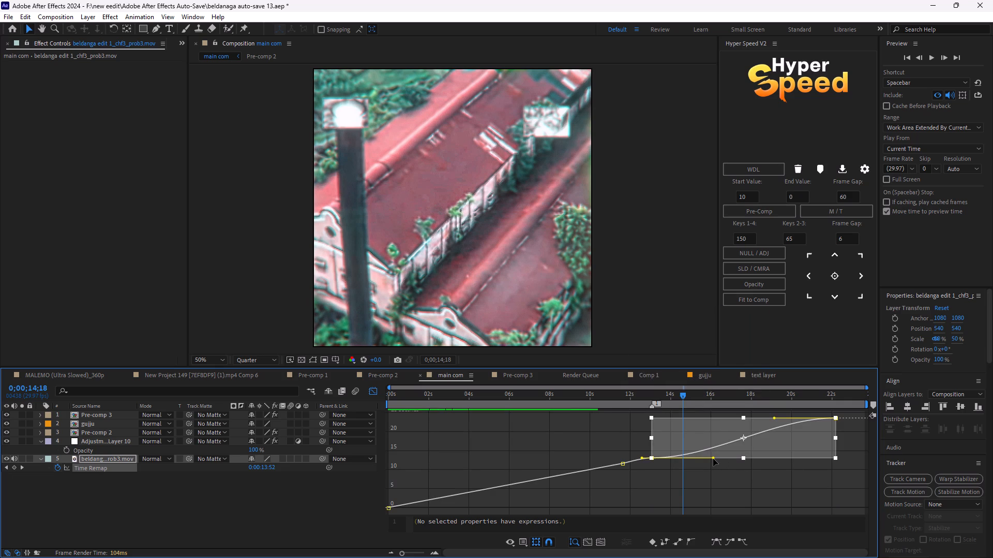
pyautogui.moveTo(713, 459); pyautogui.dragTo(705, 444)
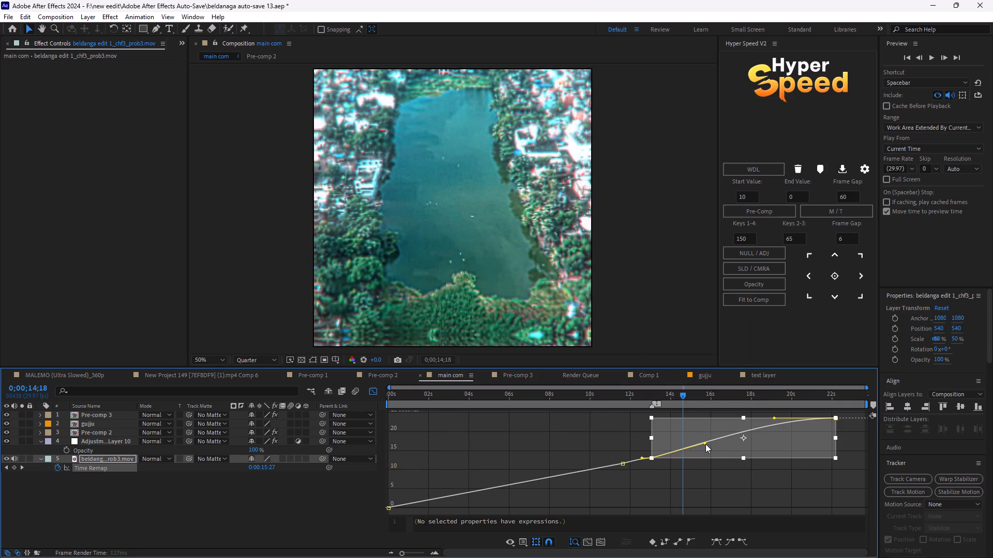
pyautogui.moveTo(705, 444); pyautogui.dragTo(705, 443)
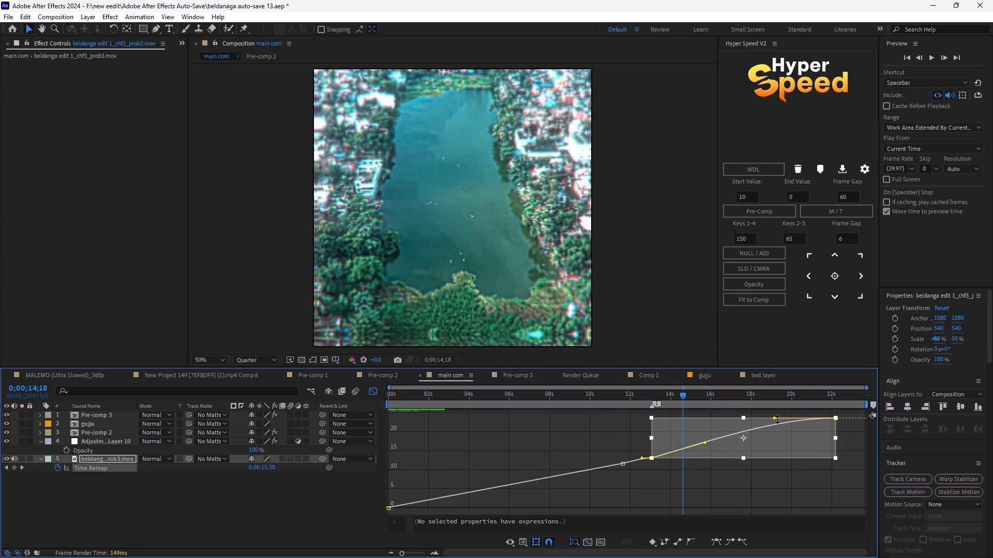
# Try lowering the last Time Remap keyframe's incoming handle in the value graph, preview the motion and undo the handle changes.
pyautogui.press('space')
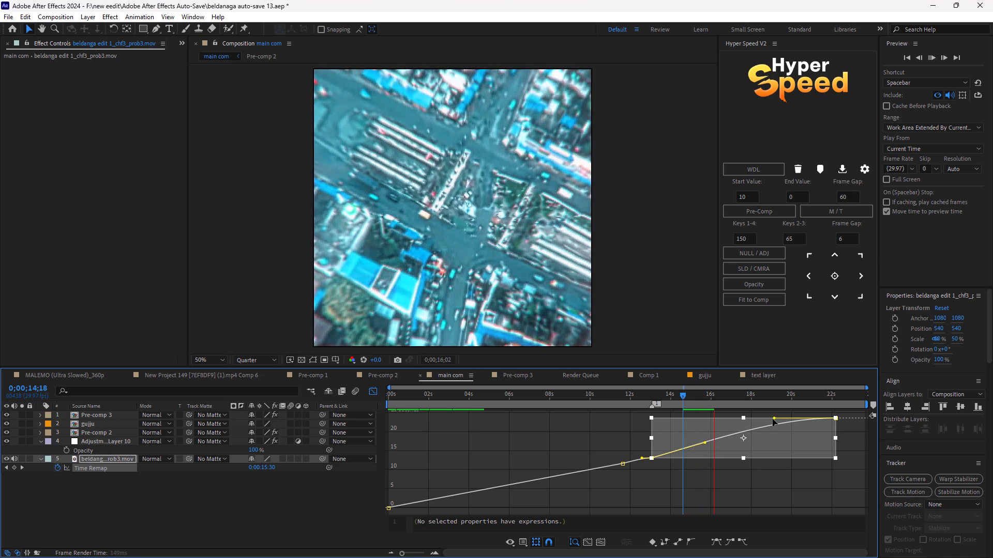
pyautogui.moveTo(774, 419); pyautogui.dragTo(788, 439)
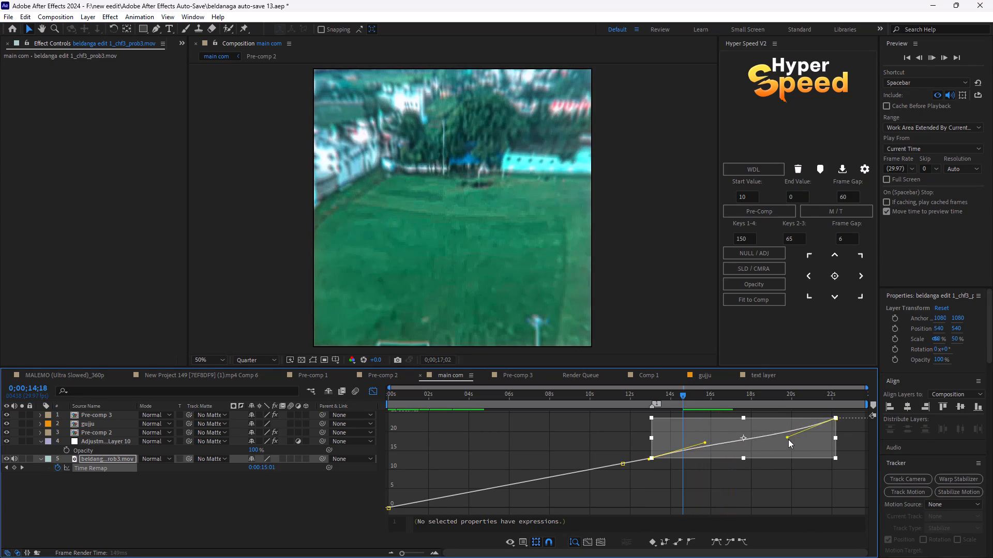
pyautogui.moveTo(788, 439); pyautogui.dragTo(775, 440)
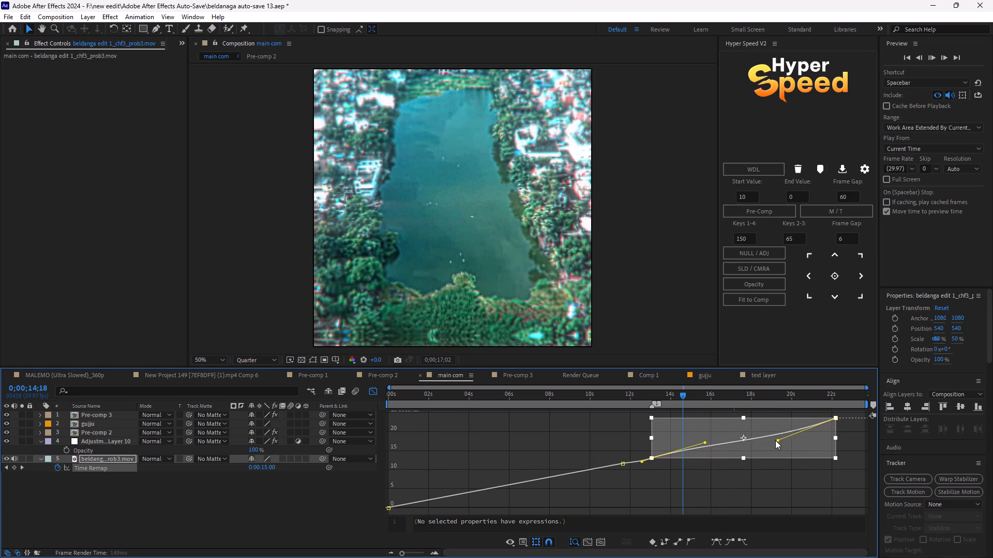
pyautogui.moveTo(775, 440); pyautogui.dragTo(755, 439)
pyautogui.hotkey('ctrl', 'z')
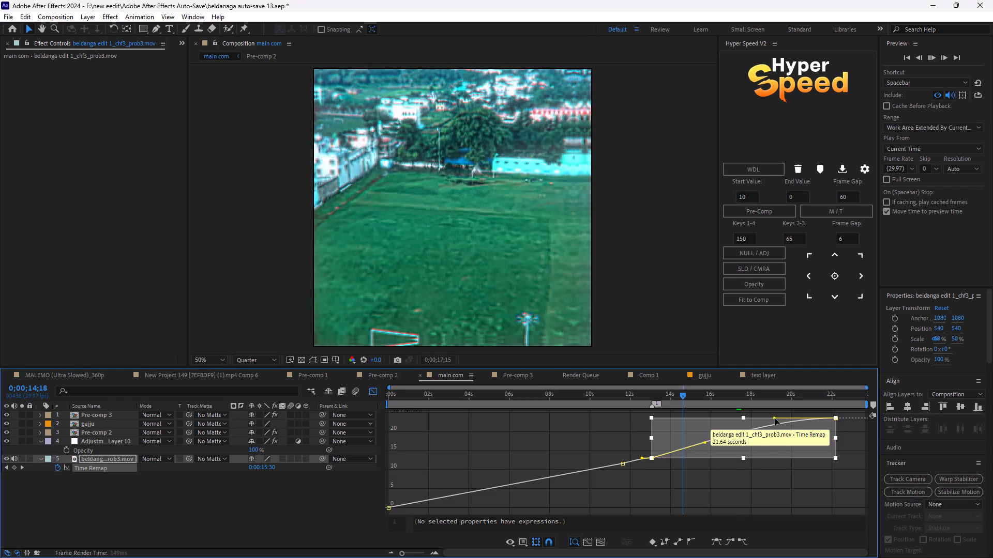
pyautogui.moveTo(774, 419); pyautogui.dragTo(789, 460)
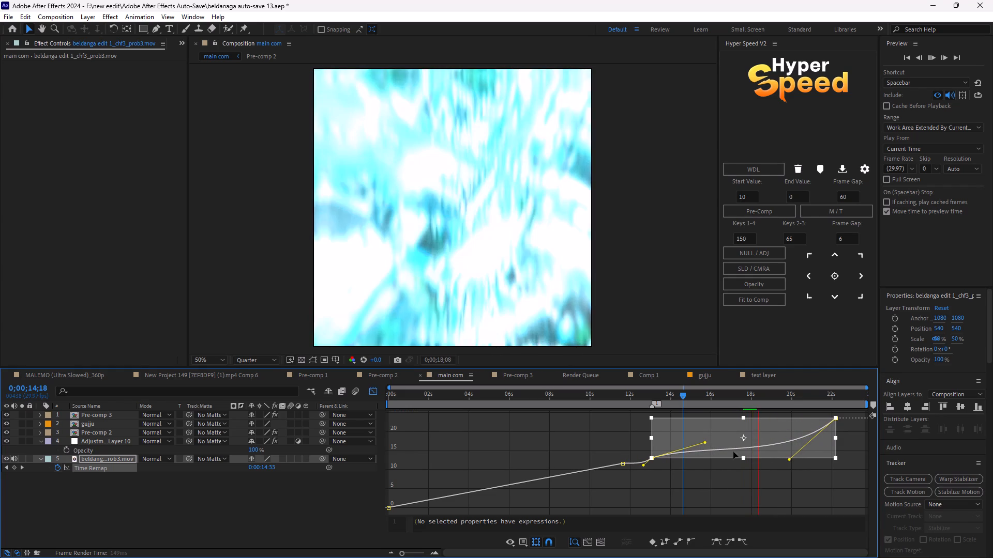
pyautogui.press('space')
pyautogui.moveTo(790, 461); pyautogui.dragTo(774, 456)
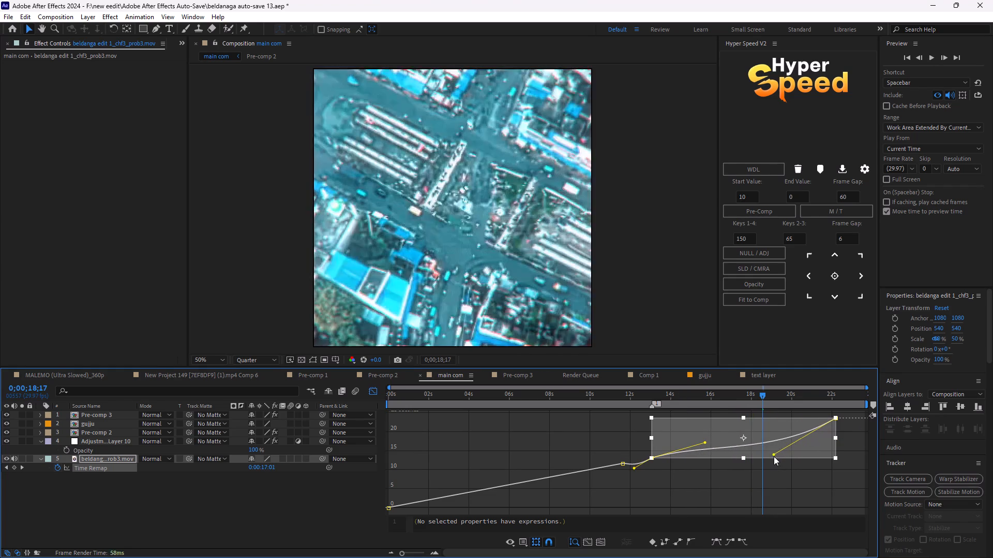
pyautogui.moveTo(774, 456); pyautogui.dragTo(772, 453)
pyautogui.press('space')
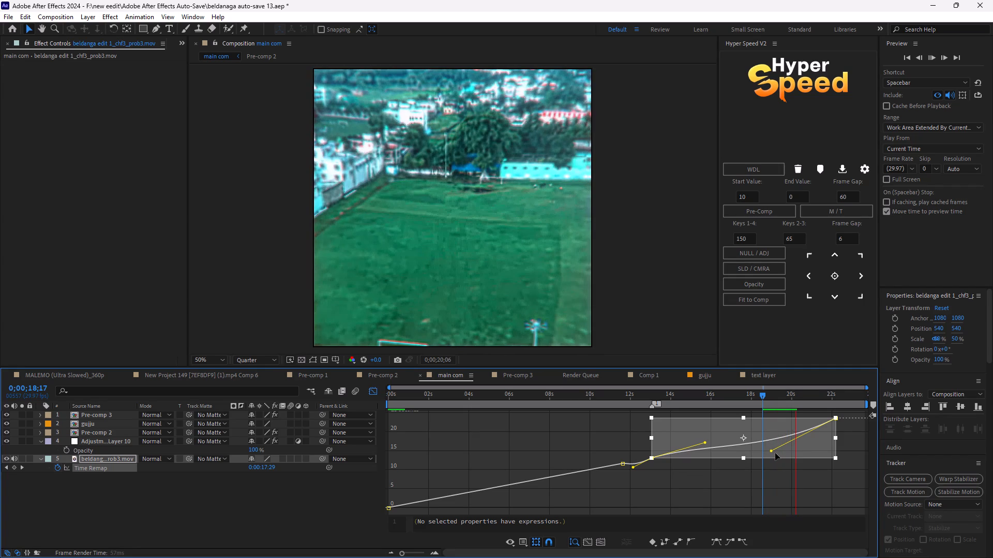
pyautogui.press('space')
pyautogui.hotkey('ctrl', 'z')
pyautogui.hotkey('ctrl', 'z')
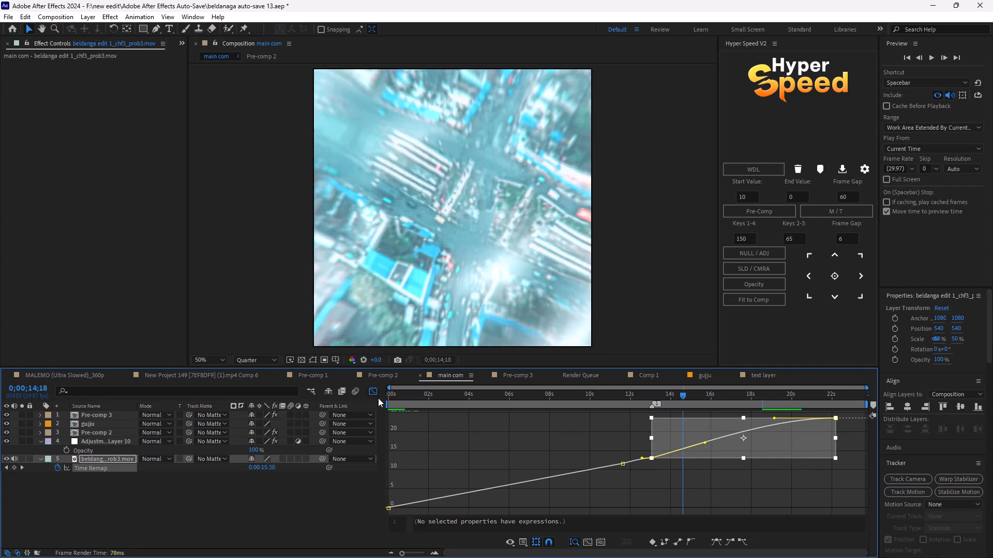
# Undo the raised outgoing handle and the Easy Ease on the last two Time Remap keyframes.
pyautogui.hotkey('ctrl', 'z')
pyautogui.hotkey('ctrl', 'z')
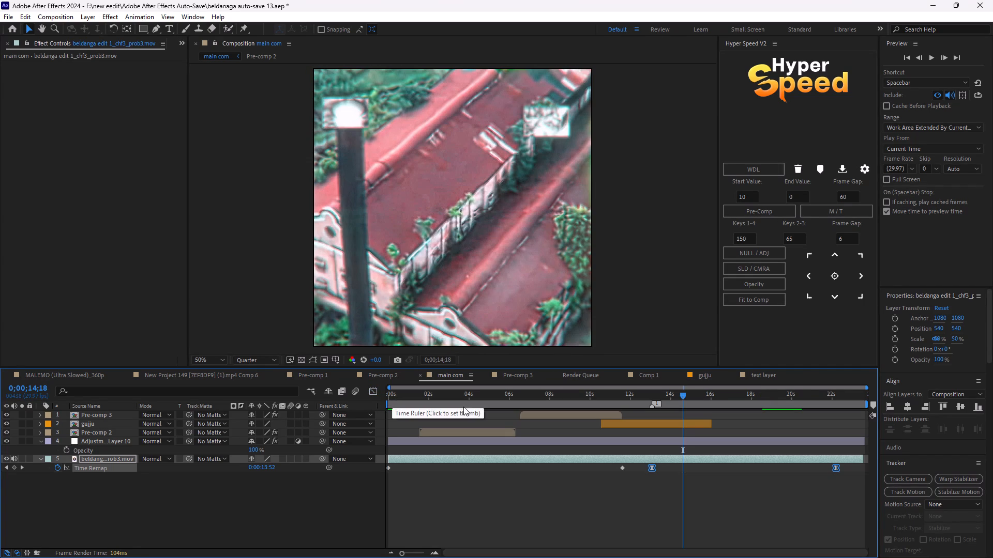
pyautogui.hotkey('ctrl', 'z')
# Deselect the Time Remap keyframes and preview the footage from 0;00;14;18, from around 13 seconds and from 0;00;11;24.
pyautogui.press('space')
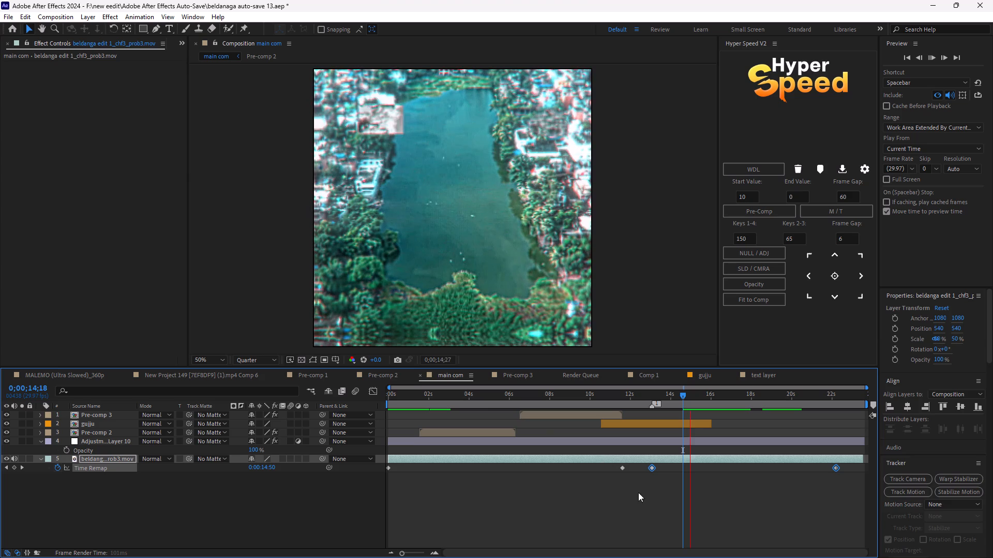
pyautogui.click(664, 502)
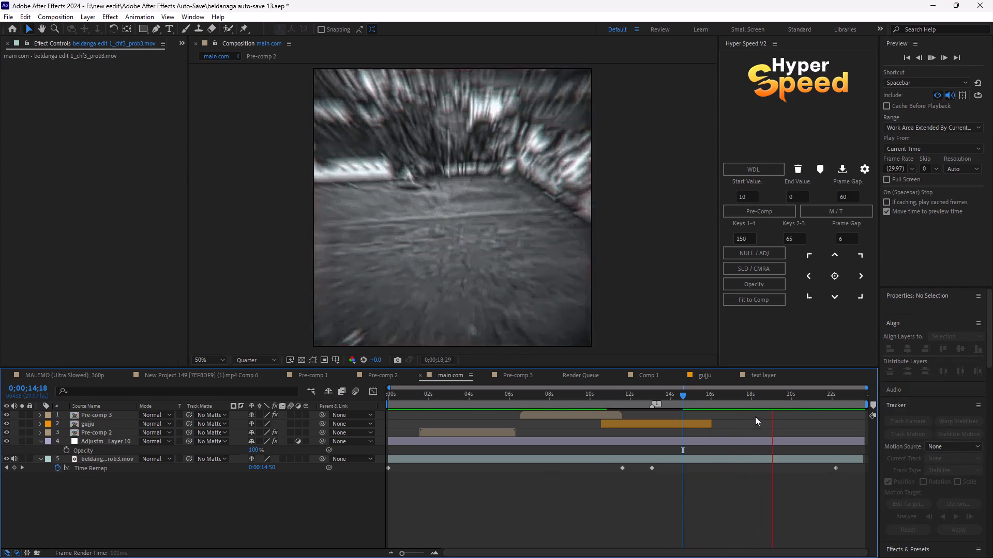
pyautogui.press('space')
pyautogui.moveTo(782, 397); pyautogui.dragTo(652, 454)
pyautogui.press('space')
pyautogui.press('space')
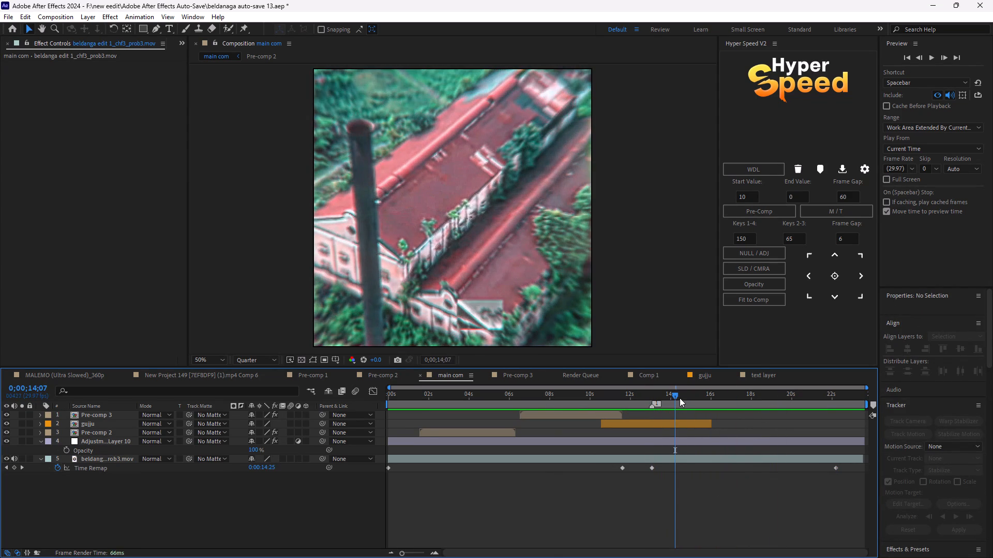
pyautogui.moveTo(680, 398); pyautogui.dragTo(626, 420)
pyautogui.press('space')
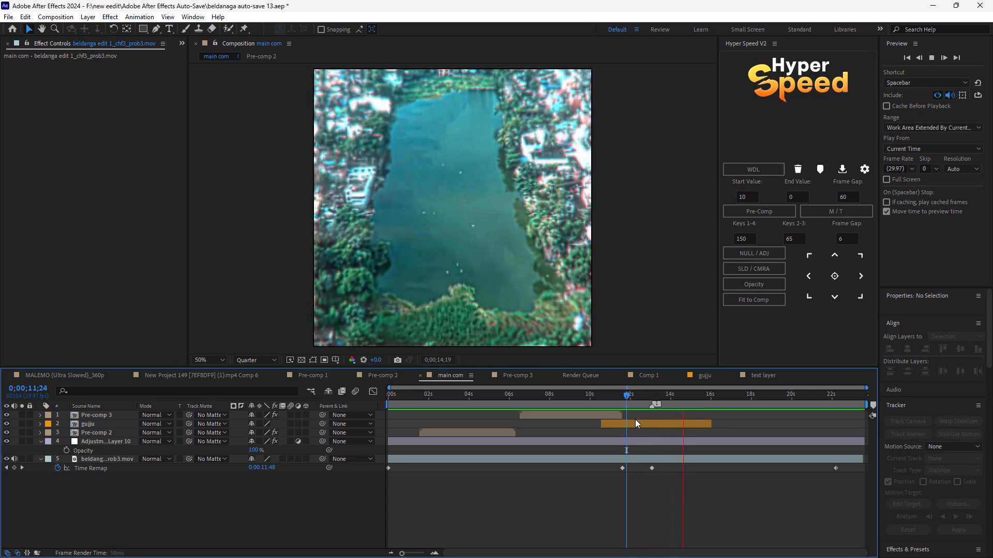
pyautogui.press('space')
# Undo all the time remapping on the beldanga footage, including its keyframes.
pyautogui.hotkey('ctrl', 'z')
pyautogui.hotkey('ctrl', 'z')
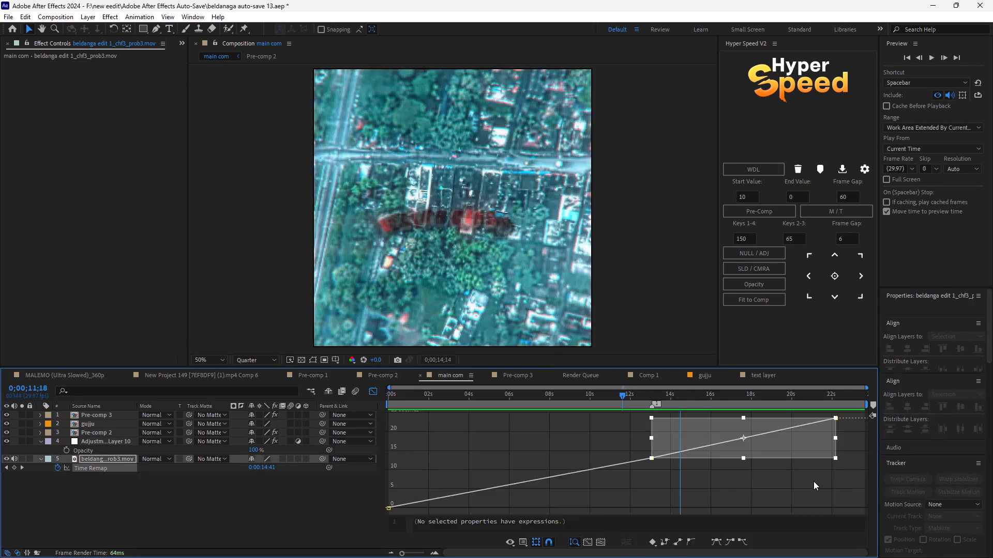
pyautogui.hotkey('ctrl', 'z')
pyautogui.hotkey('ctrl', 'z')
pyautogui.hotkey('ctrl', 'z')
pyautogui.hotkey('ctrl', 'z')
pyautogui.hotkey('ctrl', 'z')
pyautogui.hotkey('ctrl', 'z')
pyautogui.hotkey('ctrl', 'z')
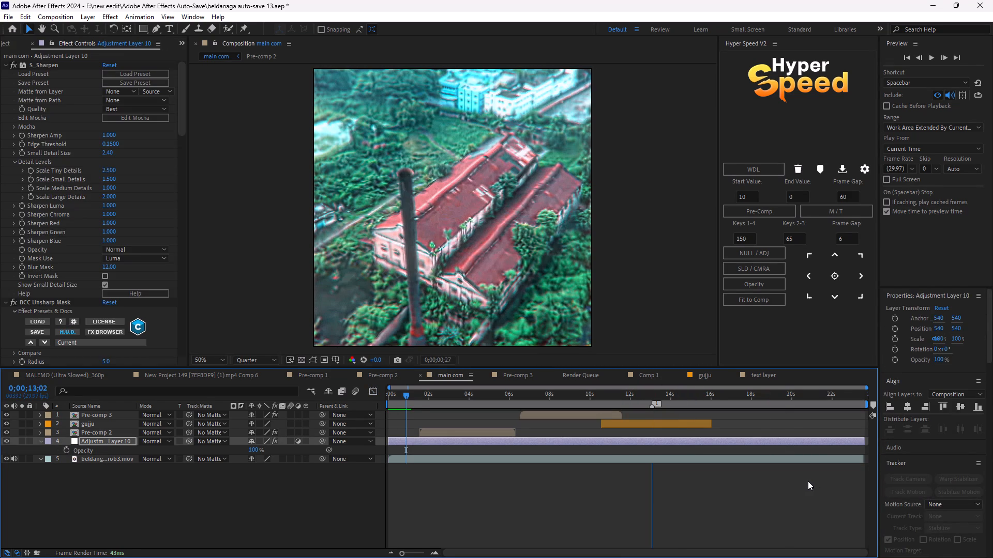
# Preview the opening of the edit from 0;00;00;27 and return to the start of the timeline.
pyautogui.press('space')
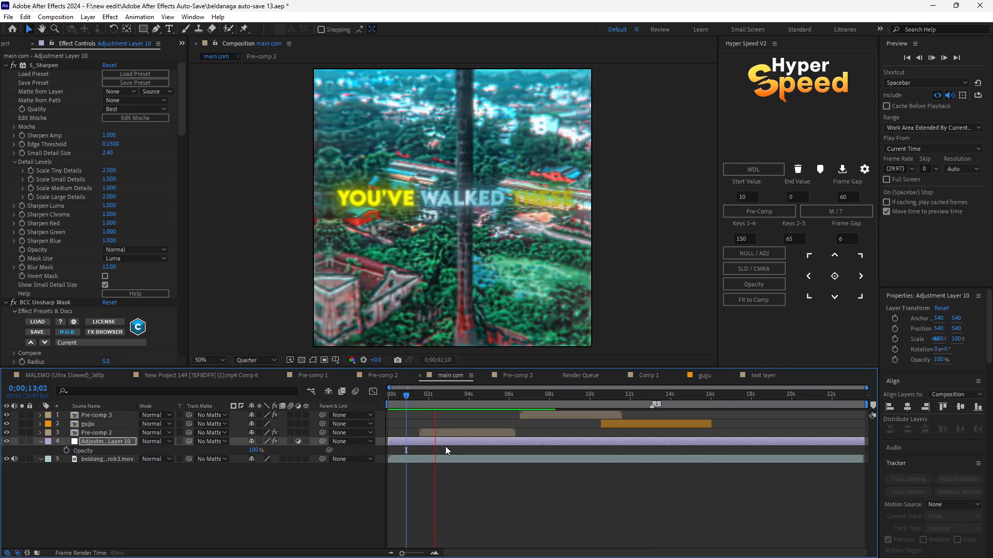
pyautogui.press('space')
pyautogui.moveTo(454, 404); pyautogui.dragTo(443, 411)
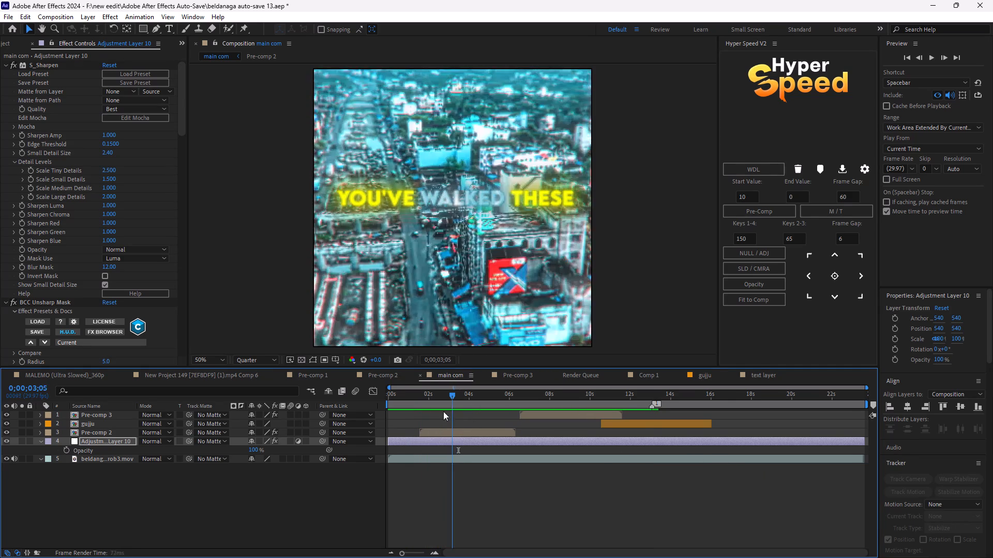
pyautogui.moveTo(443, 411); pyautogui.dragTo(359, 443)
pyautogui.press('space')
pyautogui.press('space')
# Examine the Instant 4K effect on Adjustment Layer 10 and open its performance warning.
pyautogui.scroll(-3, 52, 315)
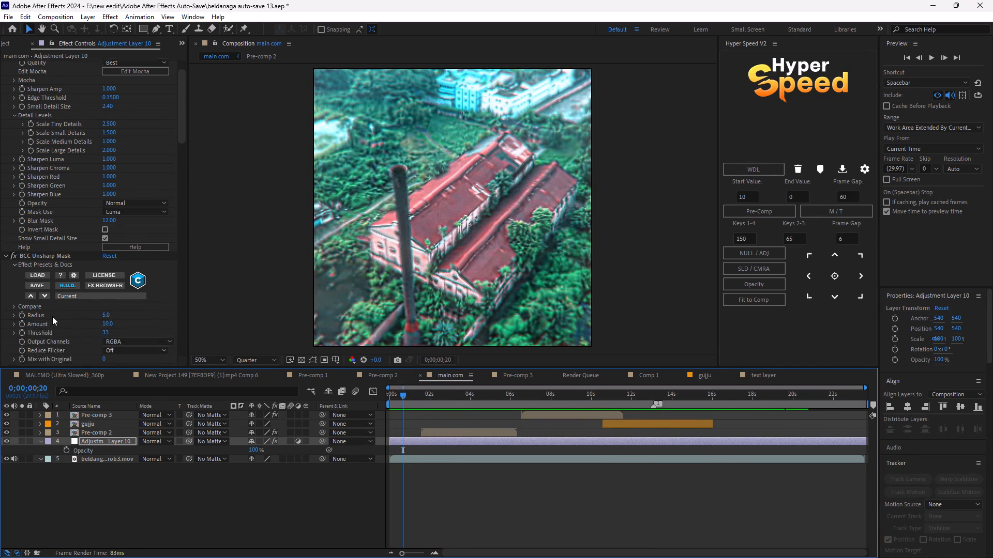
pyautogui.scroll(-9, 52, 316)
pyautogui.click(51, 328)
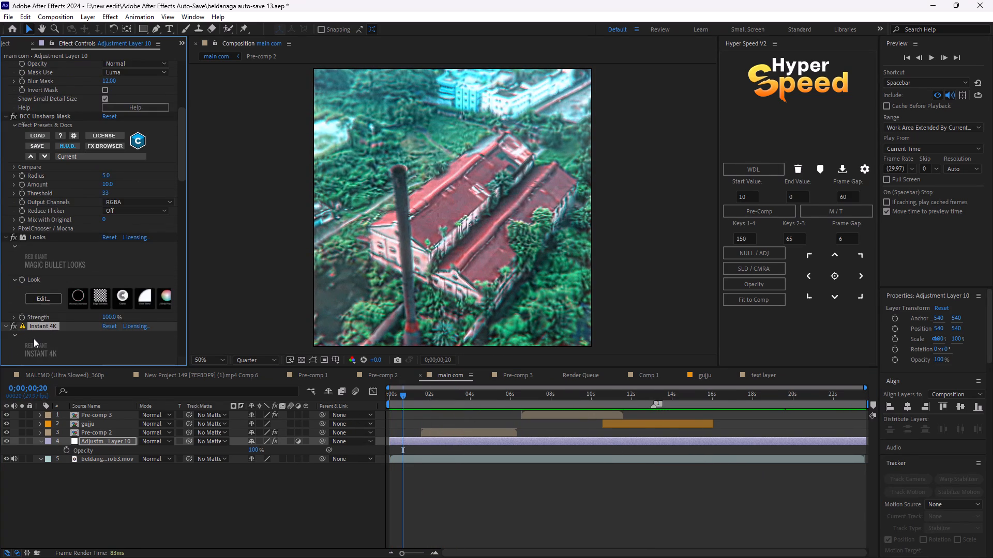
pyautogui.scroll(-4, 34, 338)
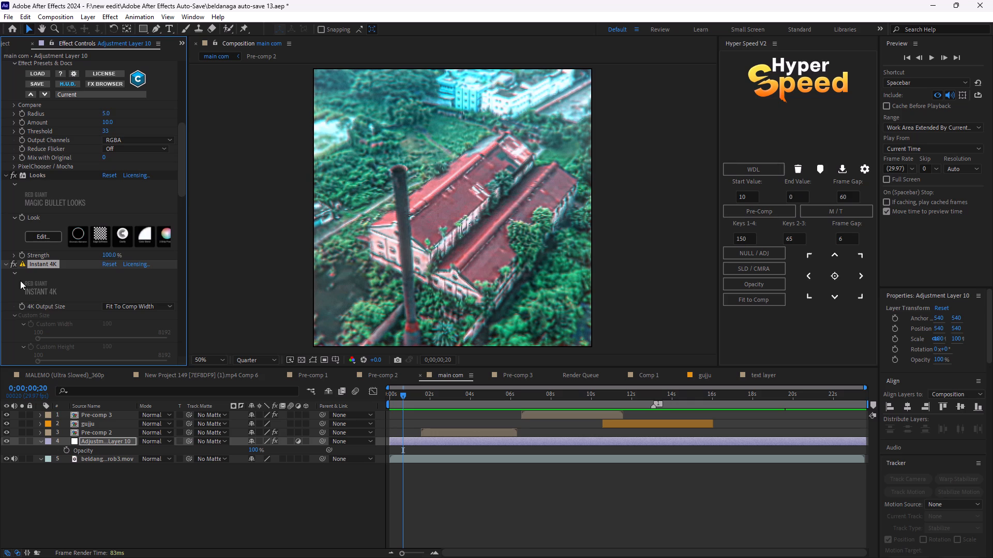
pyautogui.click(22, 266)
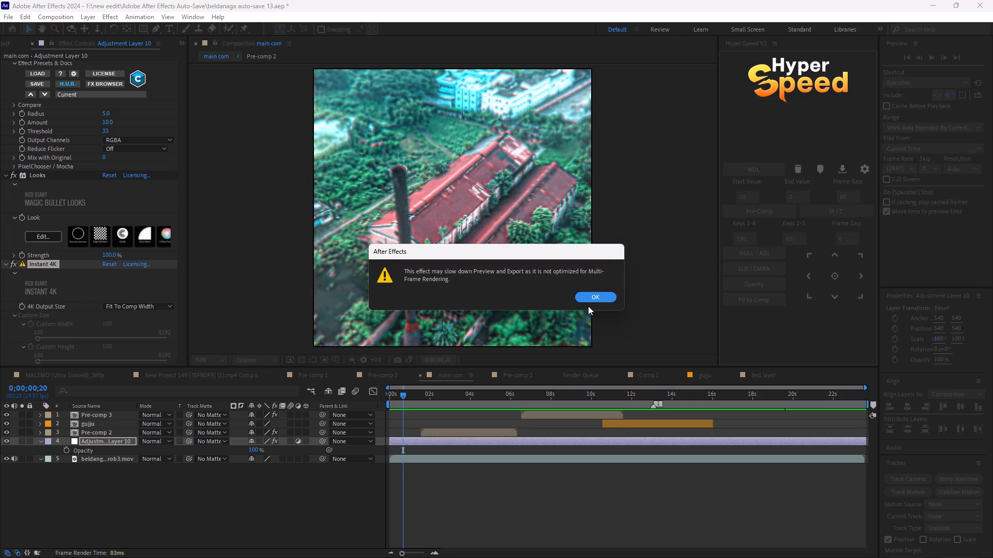
pyautogui.click(597, 298)
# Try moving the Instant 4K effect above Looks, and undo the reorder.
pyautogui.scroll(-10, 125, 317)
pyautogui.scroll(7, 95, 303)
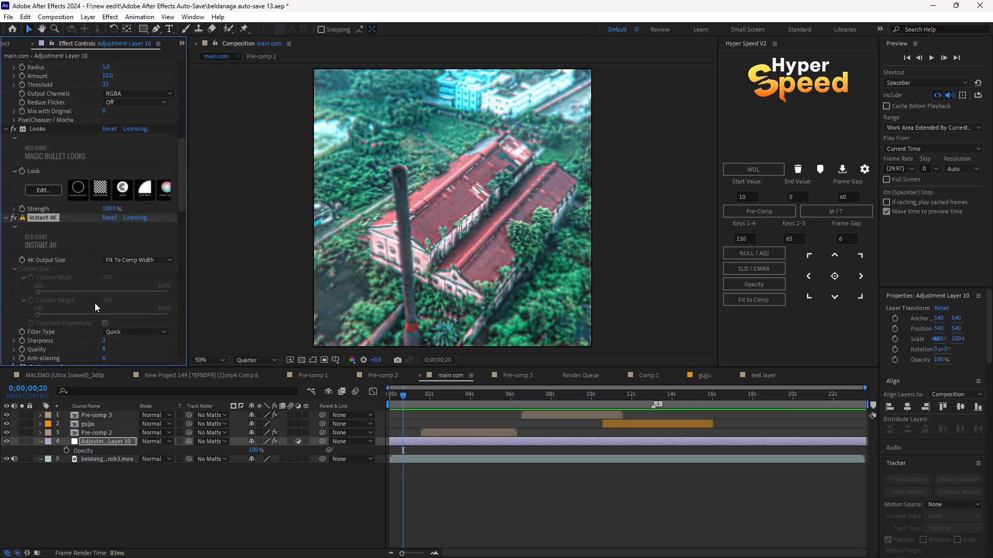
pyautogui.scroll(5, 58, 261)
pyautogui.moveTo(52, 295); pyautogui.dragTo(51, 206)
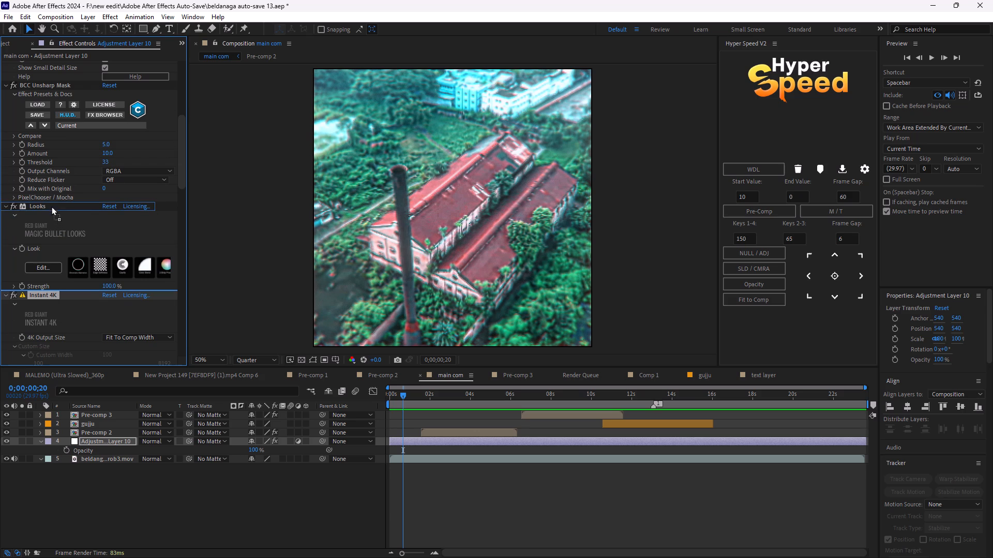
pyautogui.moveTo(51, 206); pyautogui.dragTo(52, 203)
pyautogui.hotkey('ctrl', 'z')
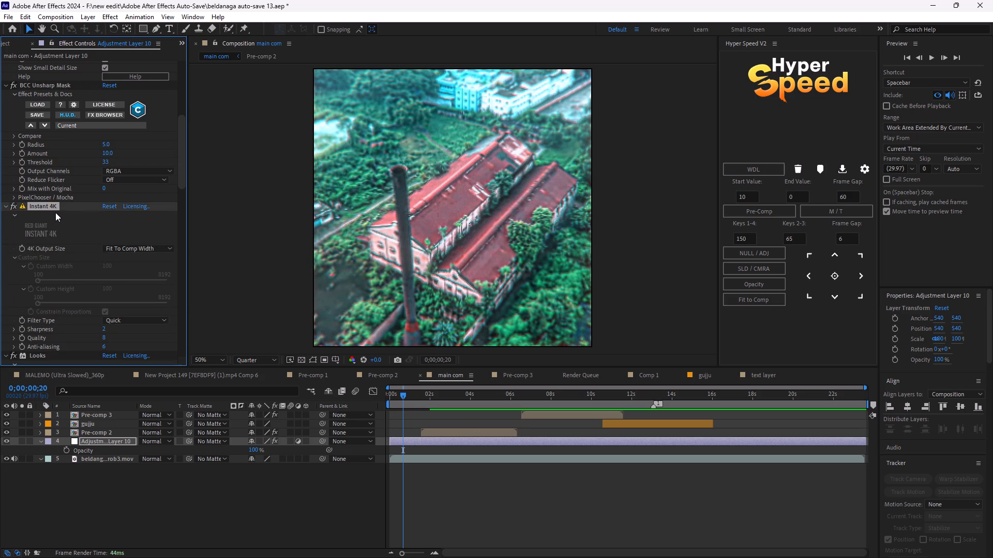
# Delete the S_Sharpen 2 effect from Adjustment Layer 10.
pyautogui.scroll(-16, 66, 309)
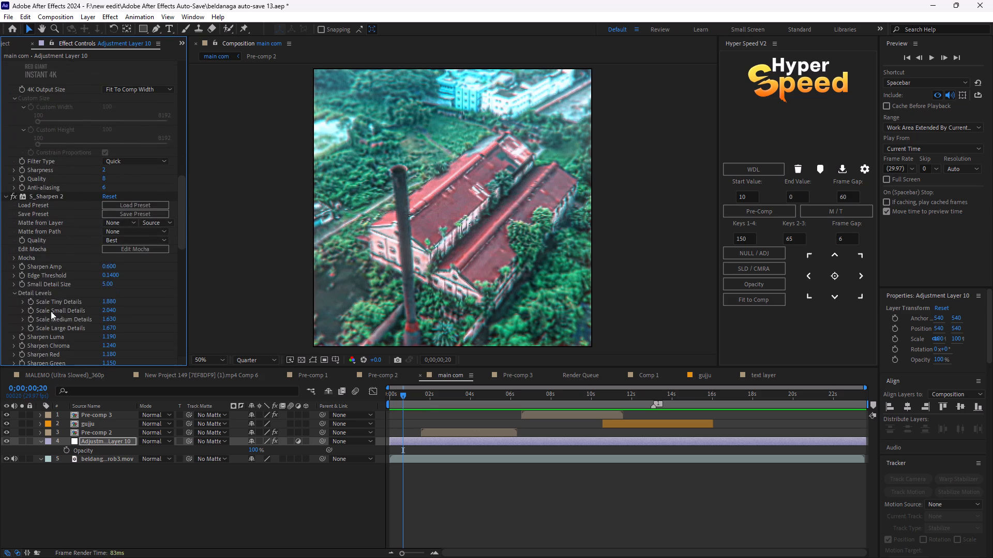
pyautogui.scroll(-7, 49, 302)
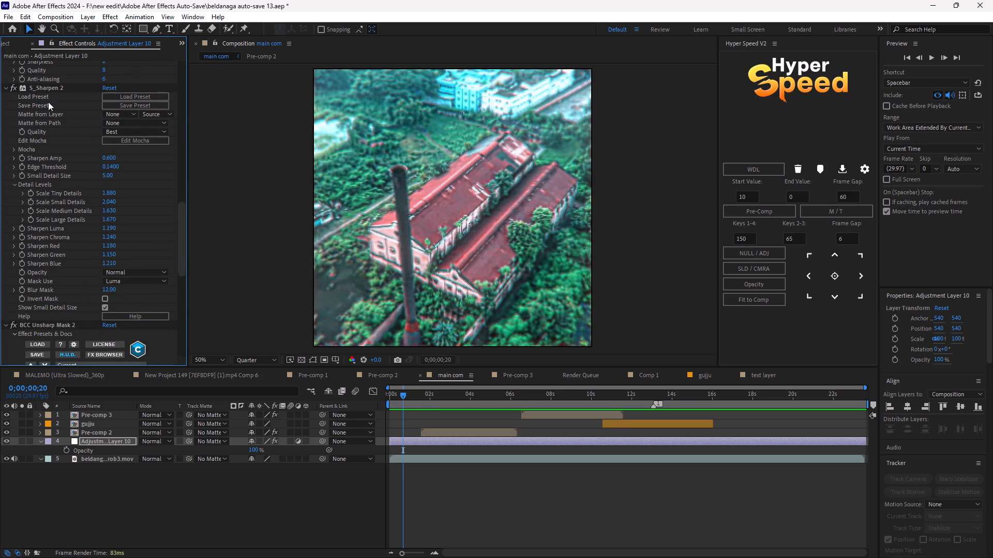
pyautogui.click(51, 91)
pyautogui.press('Delete')
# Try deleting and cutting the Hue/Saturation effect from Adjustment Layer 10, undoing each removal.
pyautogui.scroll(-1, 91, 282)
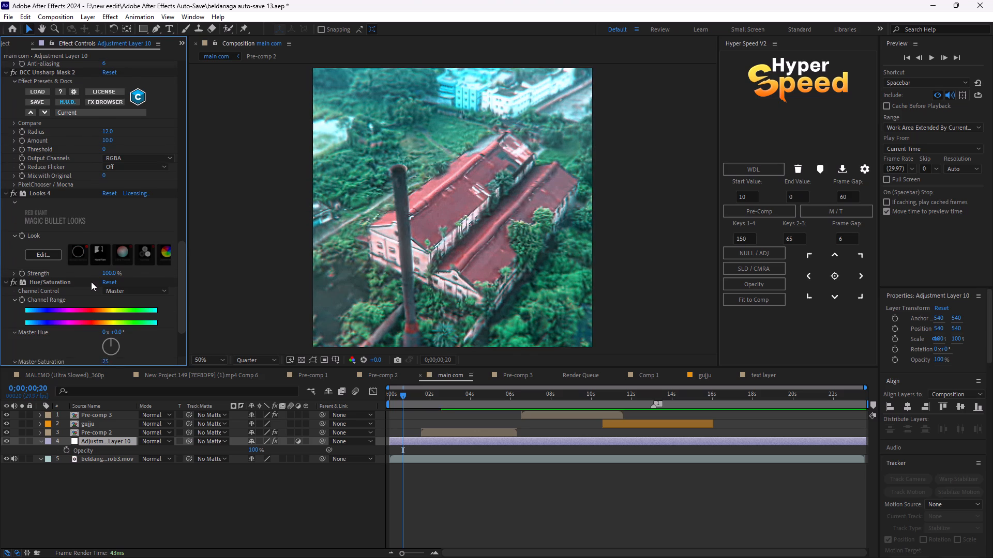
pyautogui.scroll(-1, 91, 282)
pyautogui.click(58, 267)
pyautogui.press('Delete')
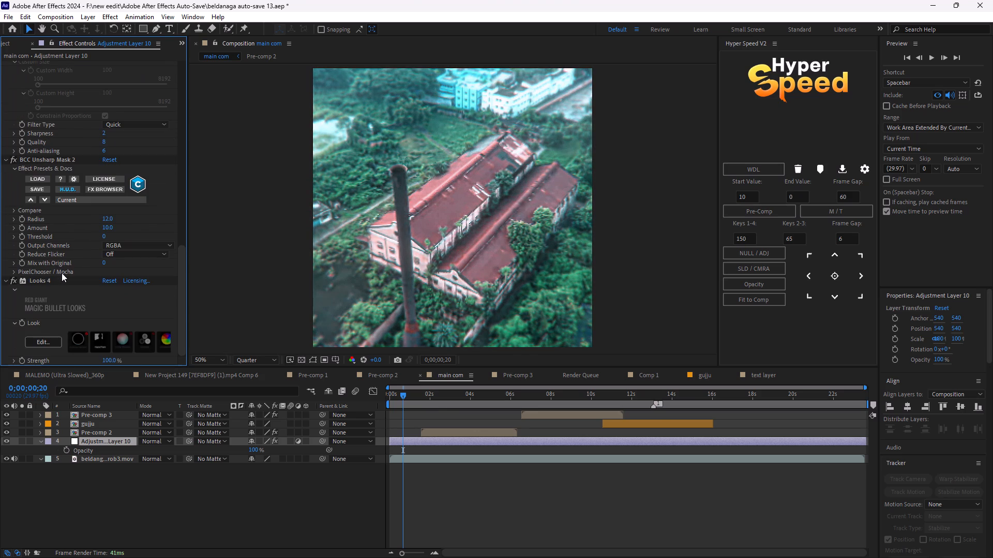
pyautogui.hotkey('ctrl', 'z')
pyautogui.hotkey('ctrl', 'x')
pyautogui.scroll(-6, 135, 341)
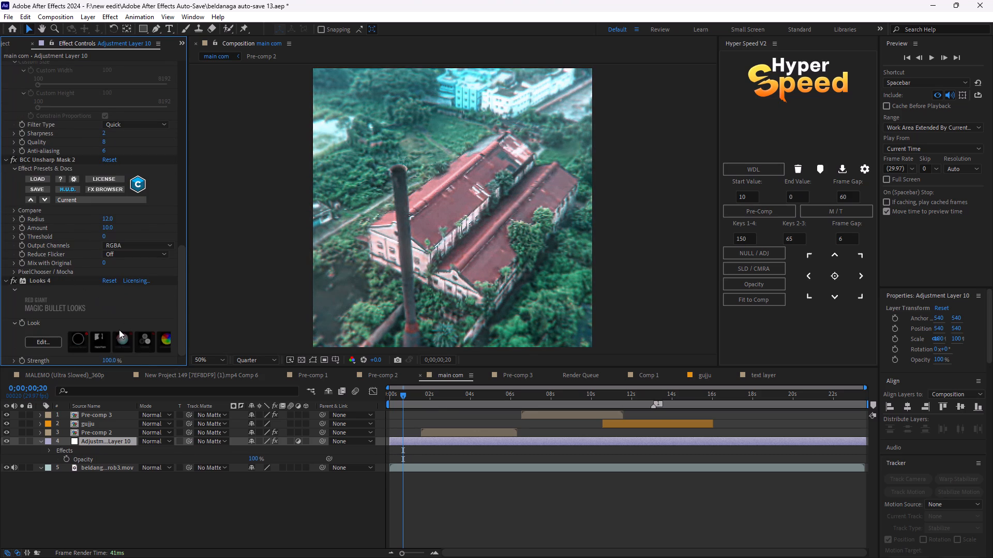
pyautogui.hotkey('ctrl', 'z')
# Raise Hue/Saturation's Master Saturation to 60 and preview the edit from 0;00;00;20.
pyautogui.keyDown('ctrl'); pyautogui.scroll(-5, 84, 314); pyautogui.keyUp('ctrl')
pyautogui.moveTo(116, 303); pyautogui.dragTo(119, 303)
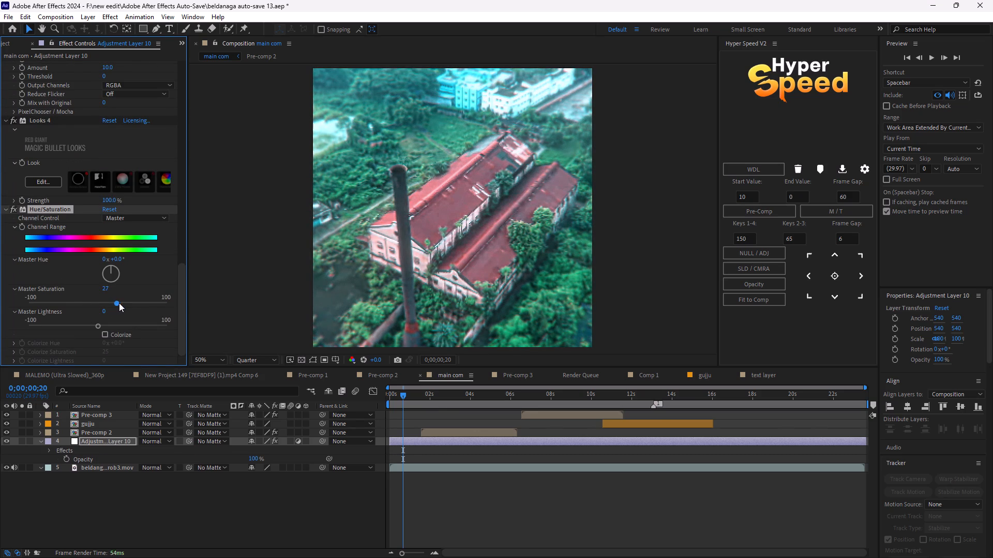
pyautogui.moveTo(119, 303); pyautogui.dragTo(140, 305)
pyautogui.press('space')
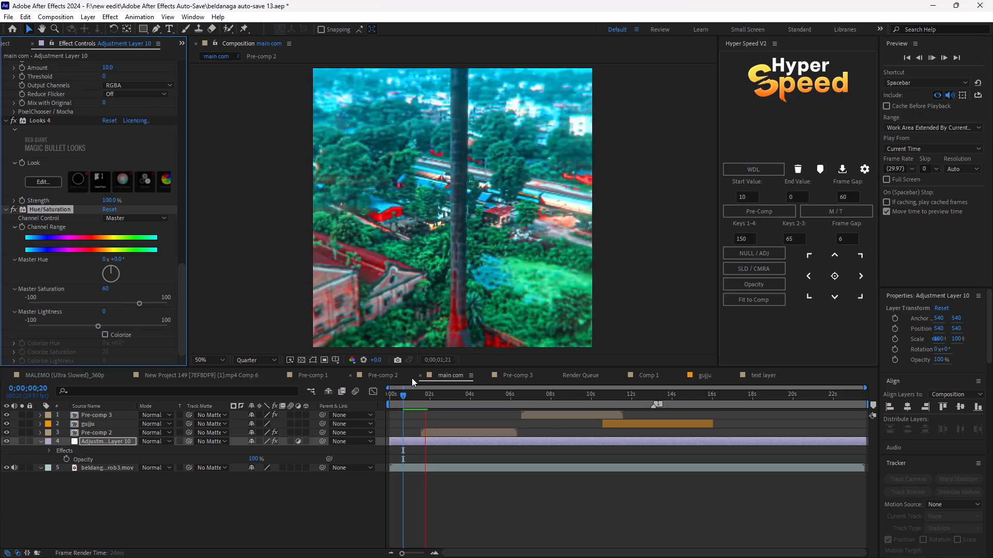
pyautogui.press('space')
# Set the main com viewer resolution to Full.
pyautogui.click(270, 355)
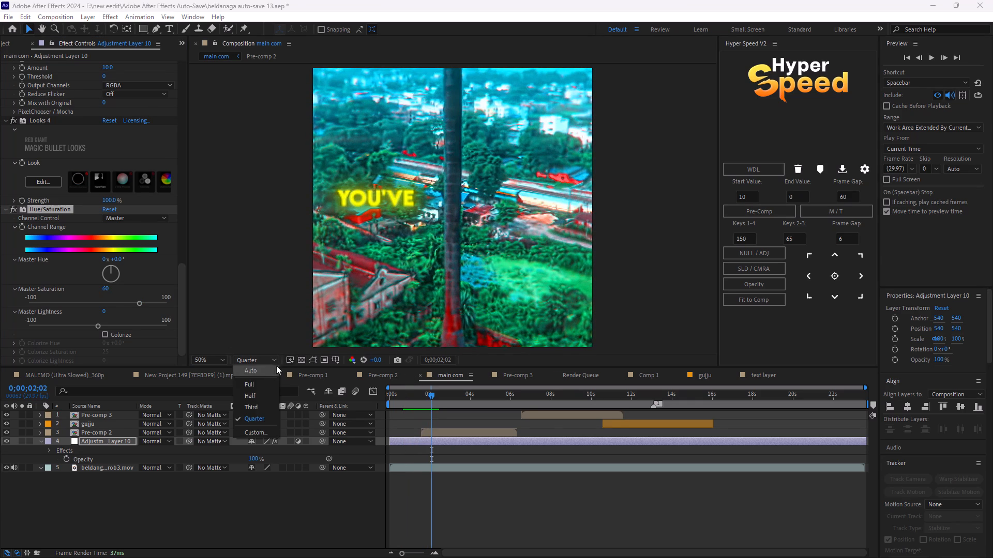
pyautogui.click(265, 380)
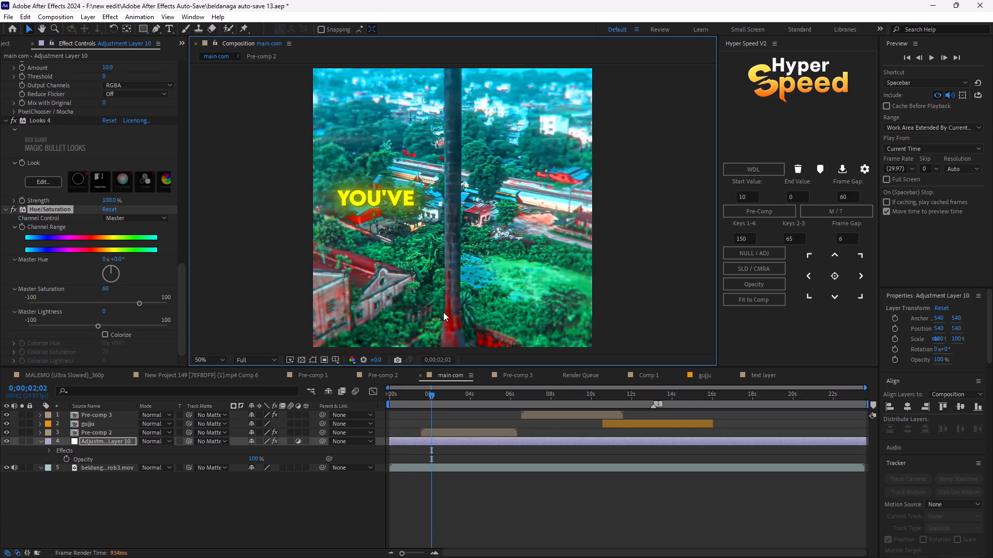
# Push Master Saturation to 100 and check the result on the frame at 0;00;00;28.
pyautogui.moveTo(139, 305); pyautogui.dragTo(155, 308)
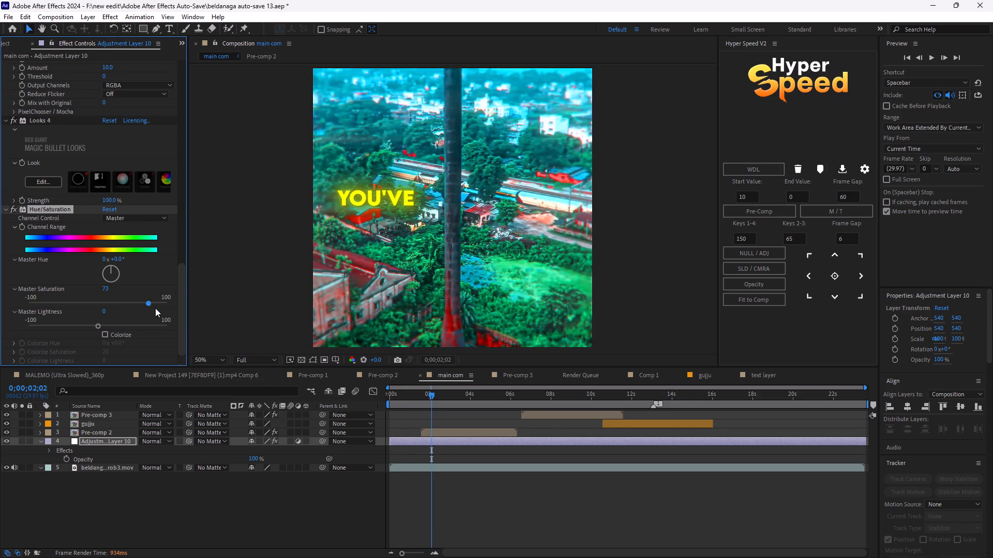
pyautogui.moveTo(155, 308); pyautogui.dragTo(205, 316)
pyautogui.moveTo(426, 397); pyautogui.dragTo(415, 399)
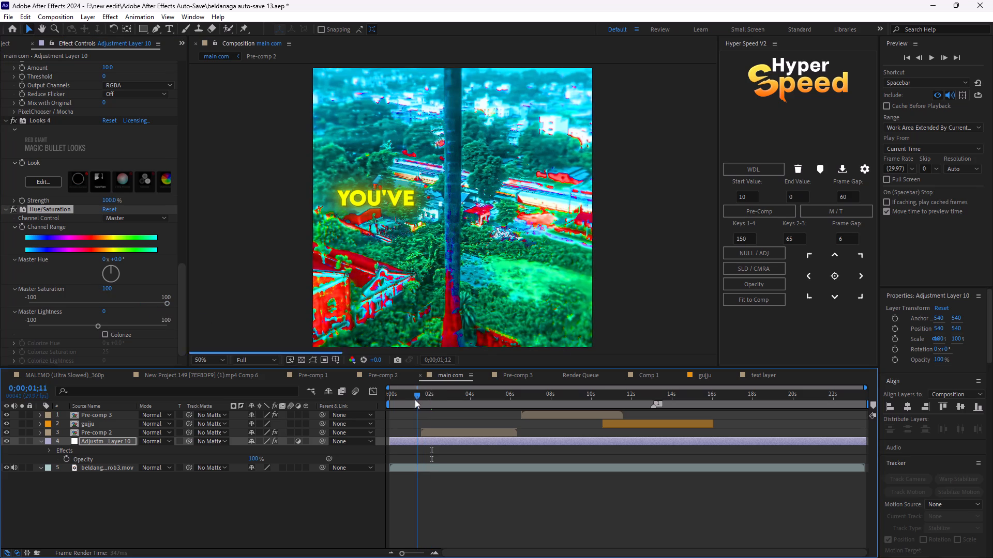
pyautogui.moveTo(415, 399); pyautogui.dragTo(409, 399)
# Set Hue/Saturation's Master Saturation to 59.
pyautogui.click(139, 304)
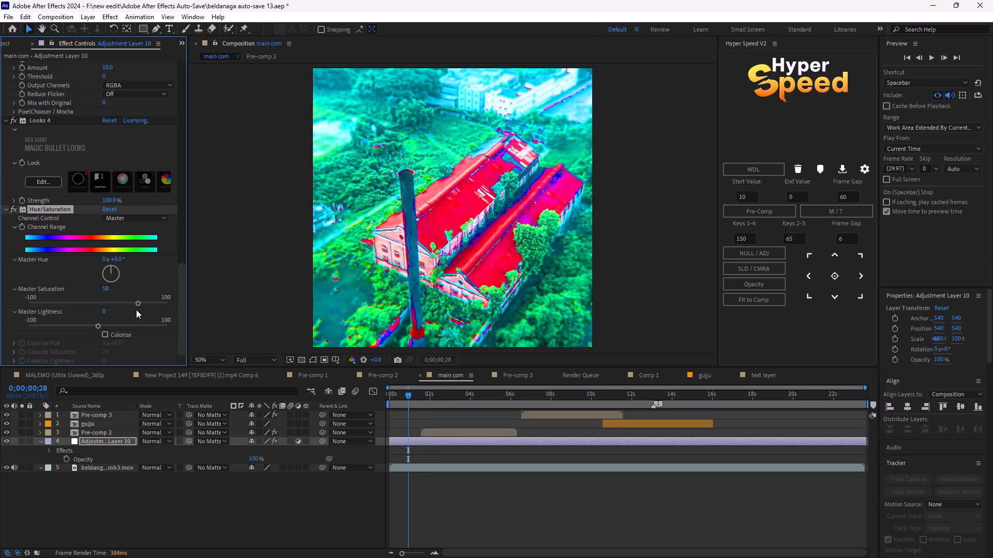
pyautogui.moveTo(139, 305); pyautogui.dragTo(113, 308)
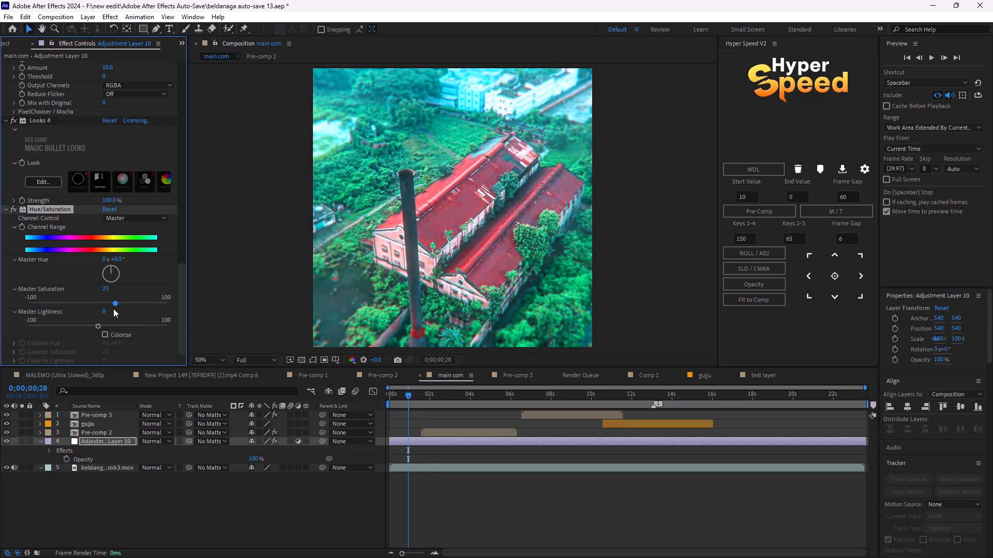
pyautogui.moveTo(113, 308); pyautogui.dragTo(139, 310)
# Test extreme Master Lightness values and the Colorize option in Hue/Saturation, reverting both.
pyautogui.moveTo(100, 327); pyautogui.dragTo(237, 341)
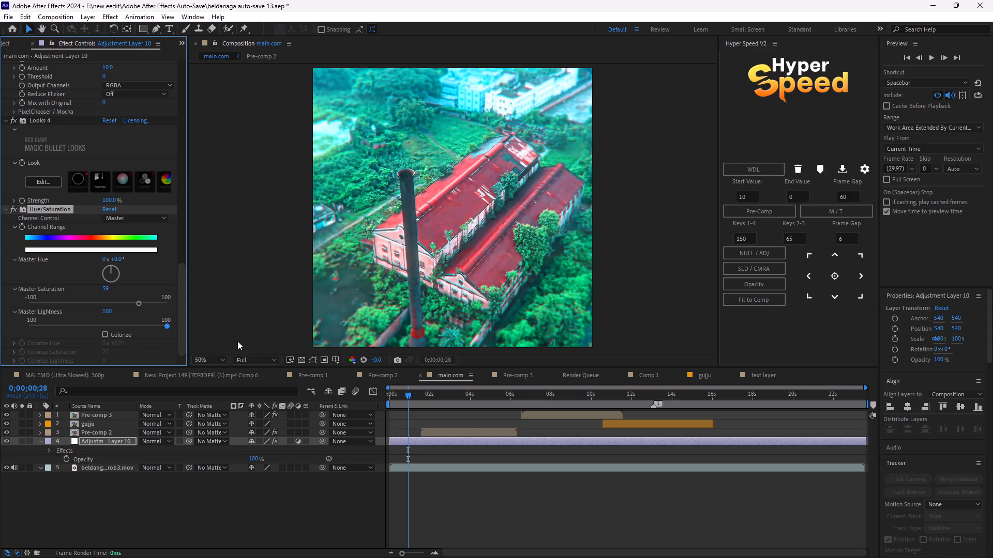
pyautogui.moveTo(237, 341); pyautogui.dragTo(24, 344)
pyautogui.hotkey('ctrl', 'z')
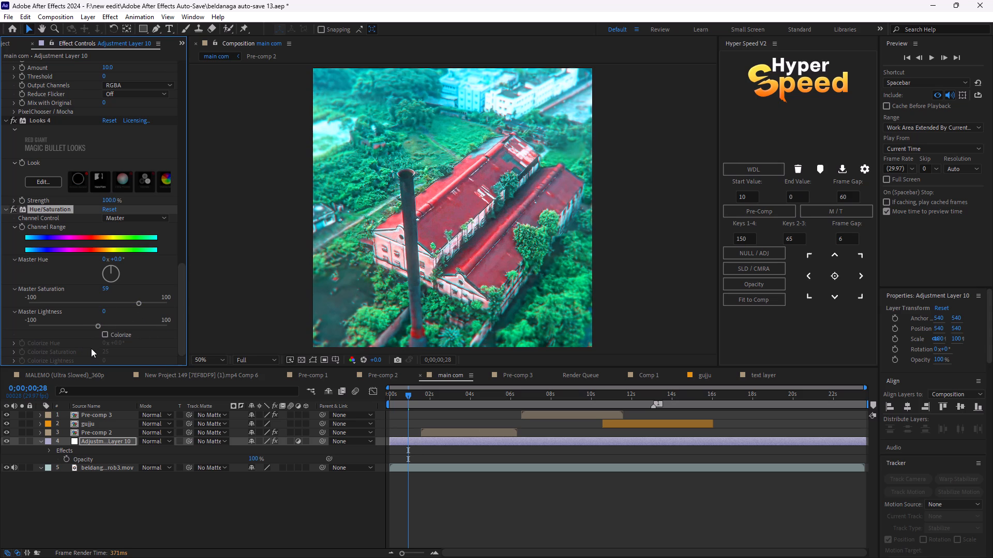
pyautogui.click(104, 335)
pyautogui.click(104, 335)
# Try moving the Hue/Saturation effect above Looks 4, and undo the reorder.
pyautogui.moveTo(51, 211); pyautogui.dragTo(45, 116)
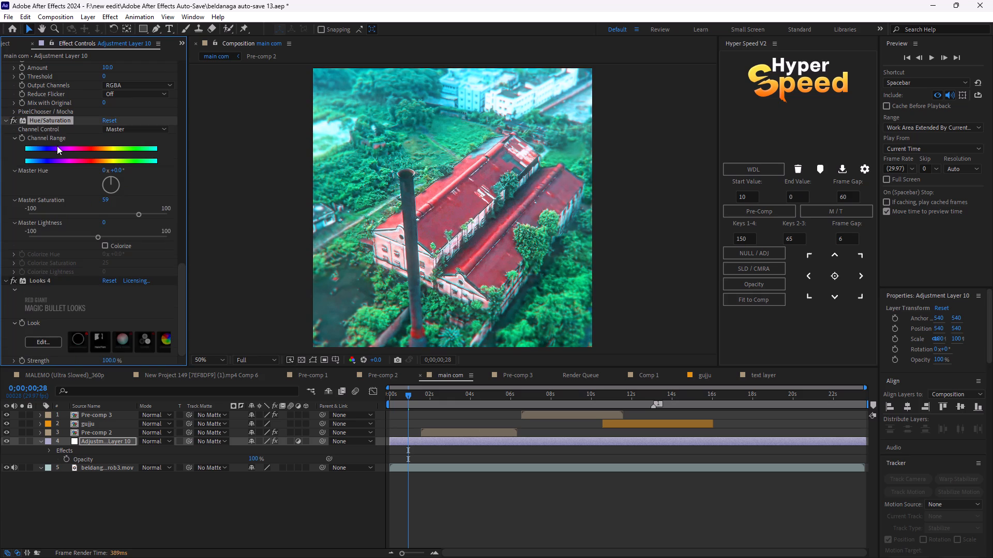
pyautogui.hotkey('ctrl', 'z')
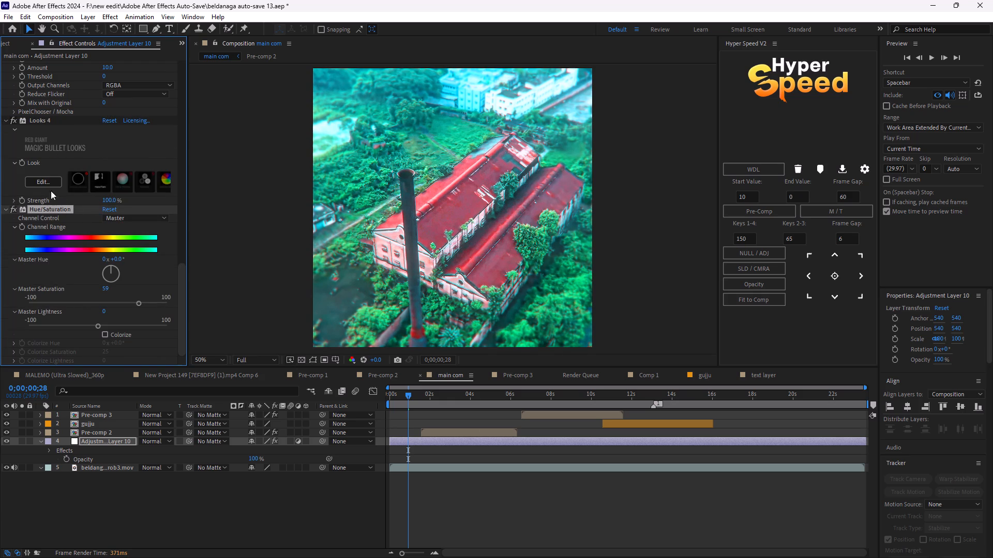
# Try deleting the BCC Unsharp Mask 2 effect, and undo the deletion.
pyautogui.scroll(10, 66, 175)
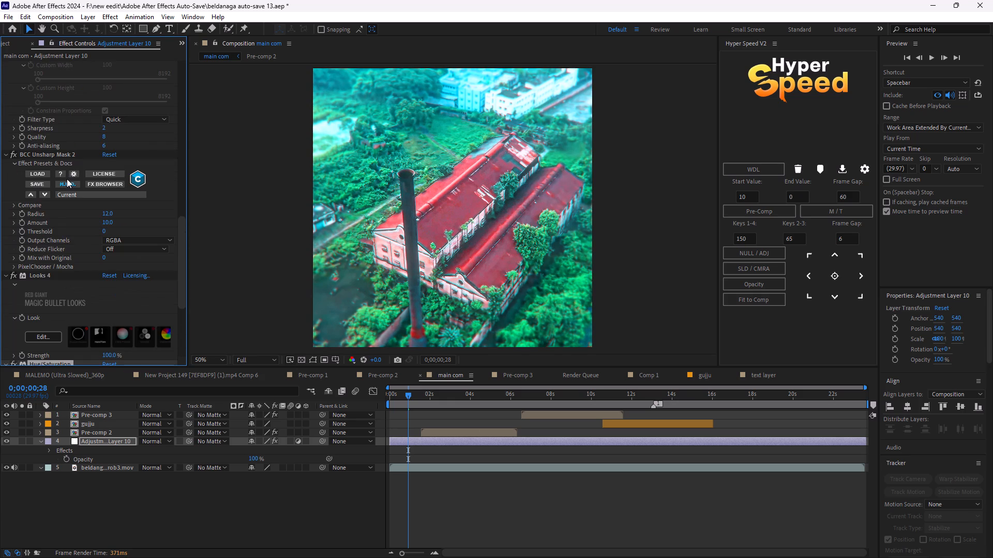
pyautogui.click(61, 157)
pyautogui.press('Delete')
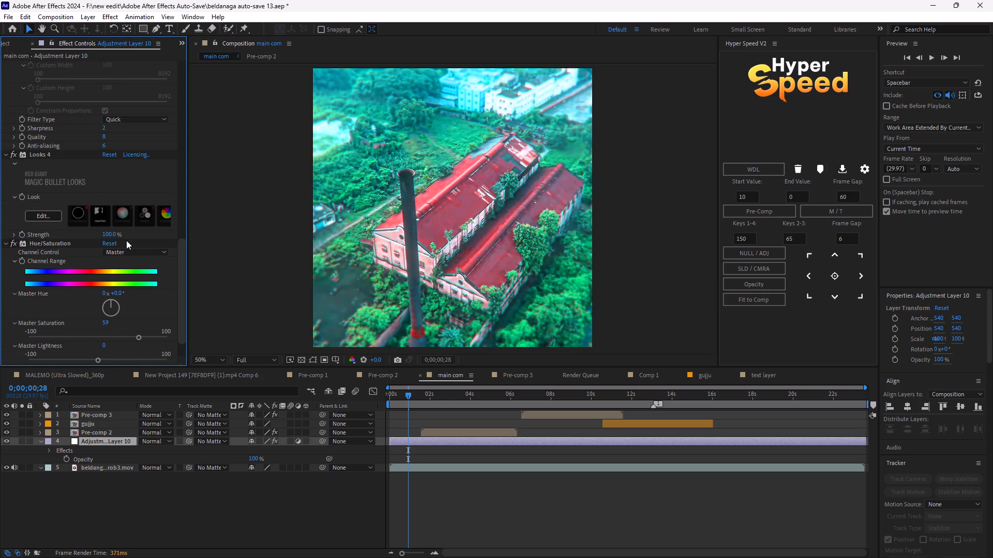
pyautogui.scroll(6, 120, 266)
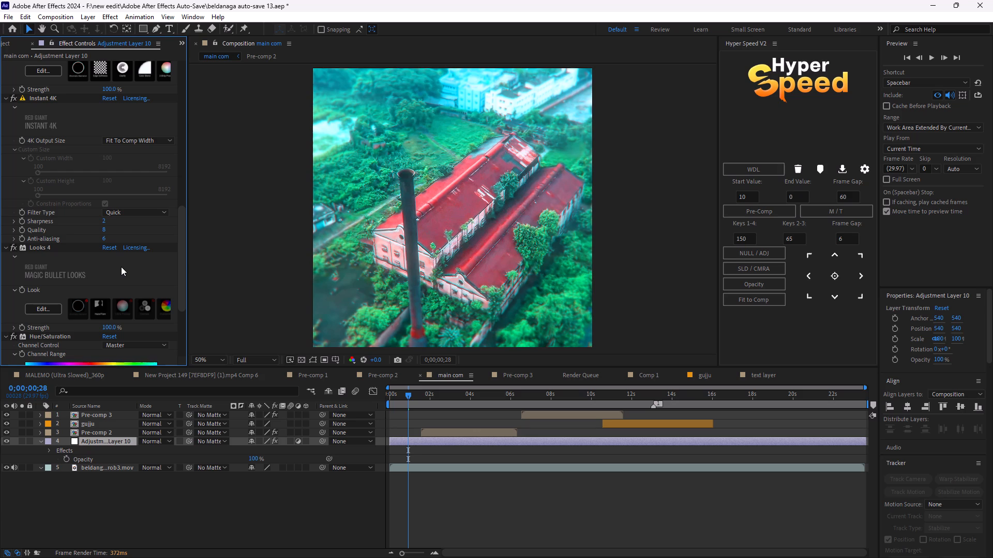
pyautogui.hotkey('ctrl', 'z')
# Delete the Instant 4K effect from Adjustment Layer 10.
pyautogui.scroll(2, 126, 271)
pyautogui.scroll(4, 79, 245)
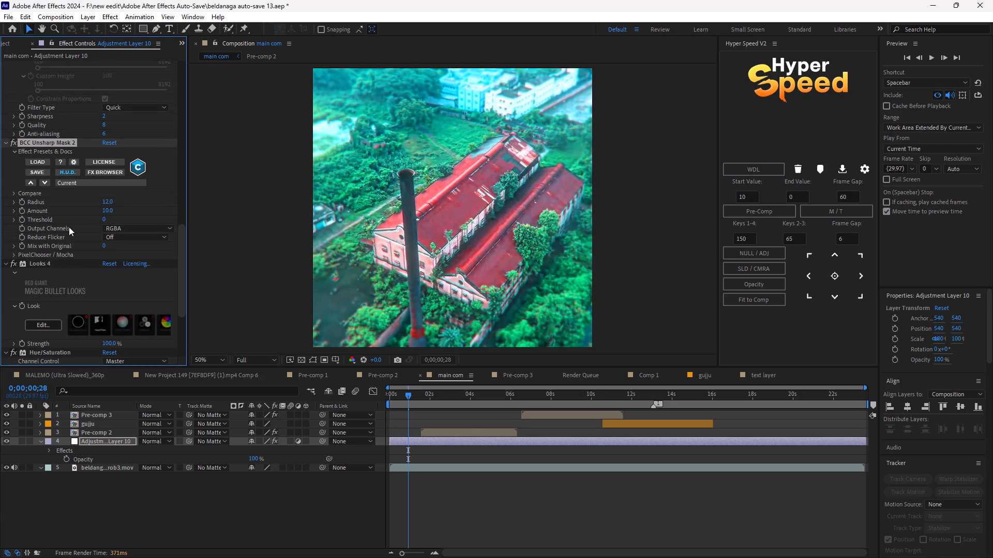
pyautogui.scroll(10, 69, 227)
pyautogui.click(51, 164)
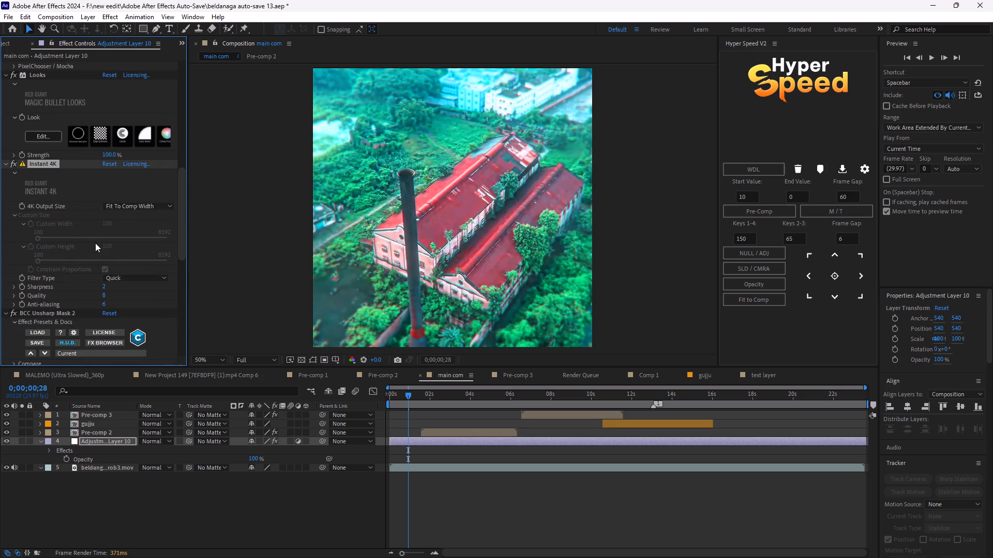
pyautogui.press('Delete')
# Delete the Looks effect above BCC Unsharp Mask 2 and check the frame around 0;00;01;25.
pyautogui.scroll(4, 125, 304)
pyautogui.scroll(3, 56, 307)
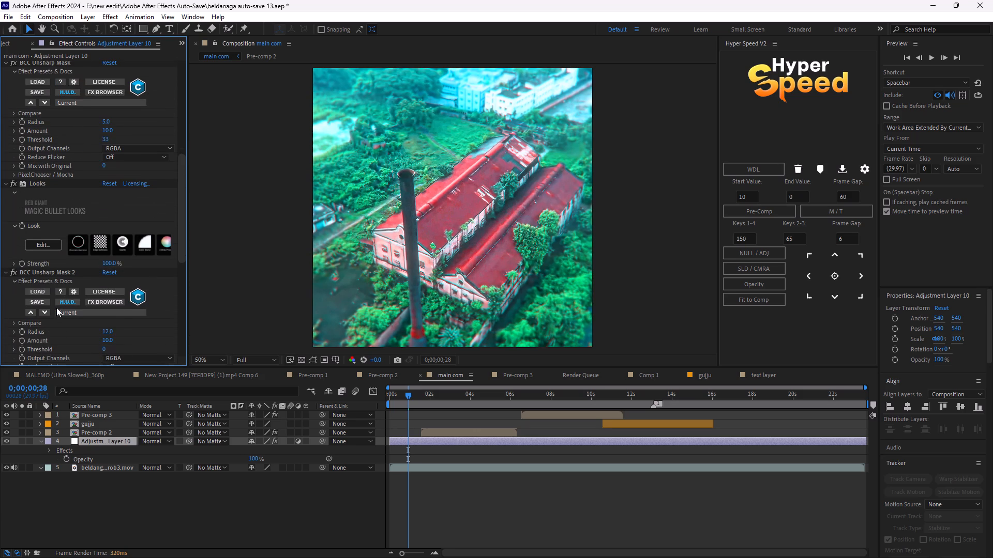
pyautogui.scroll(4, 31, 232)
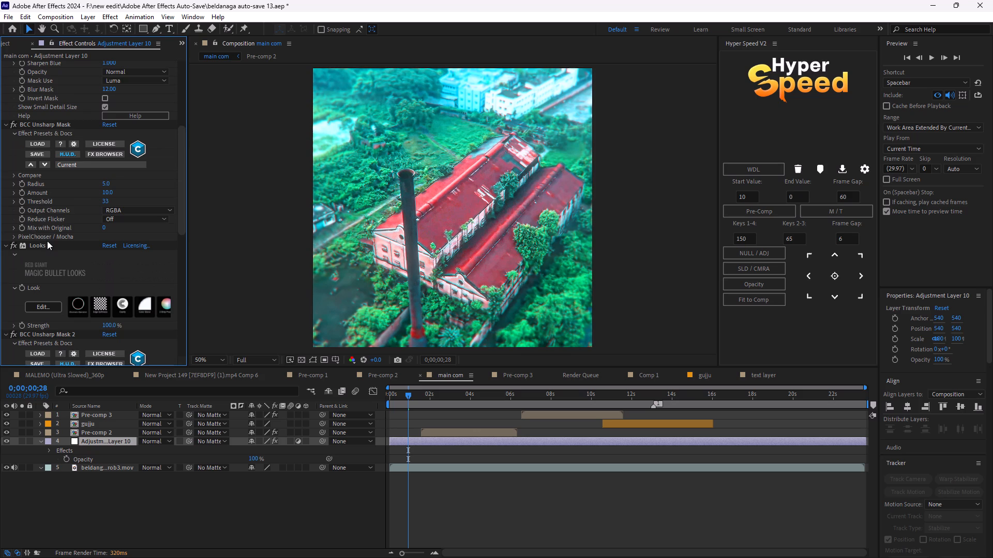
pyautogui.doubleClick(47, 241)
pyautogui.press('Delete')
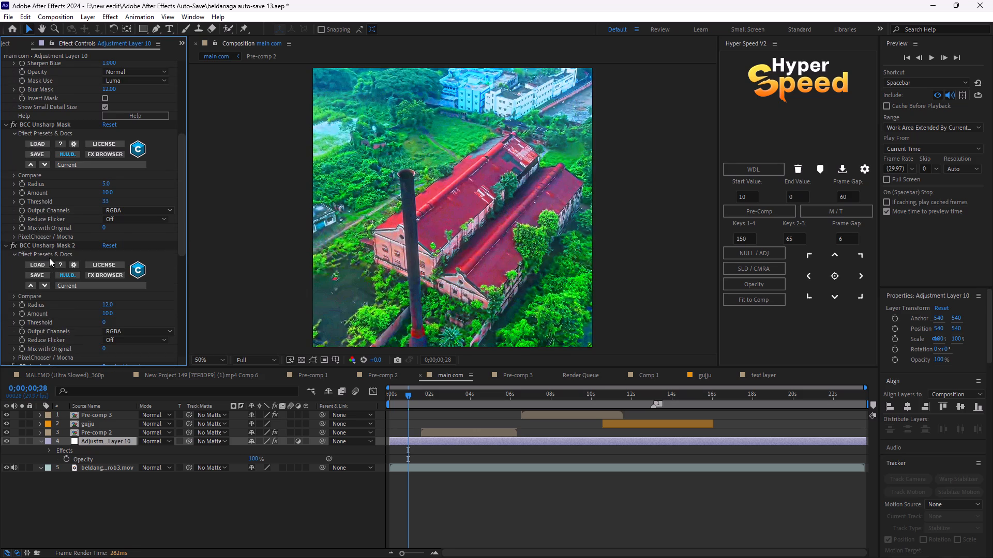
pyautogui.moveTo(407, 394); pyautogui.dragTo(426, 399)
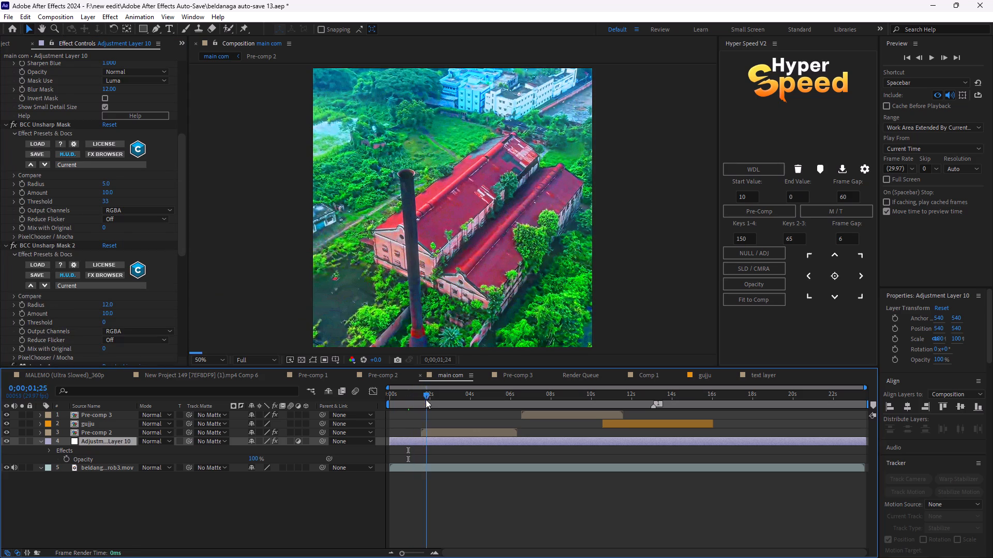
# Preview the opening factory shot of main com from the start and examine its color and sharpness.
pyautogui.moveTo(426, 399); pyautogui.dragTo(376, 405)
pyautogui.click(453, 529)
pyautogui.press('space')
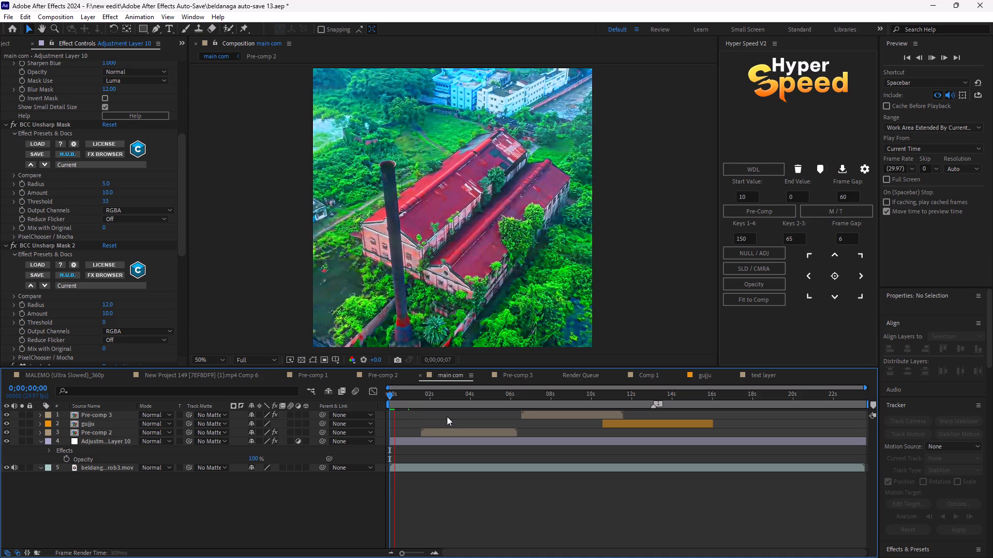
pyautogui.press('space')
pyautogui.moveTo(398, 393); pyautogui.dragTo(424, 404)
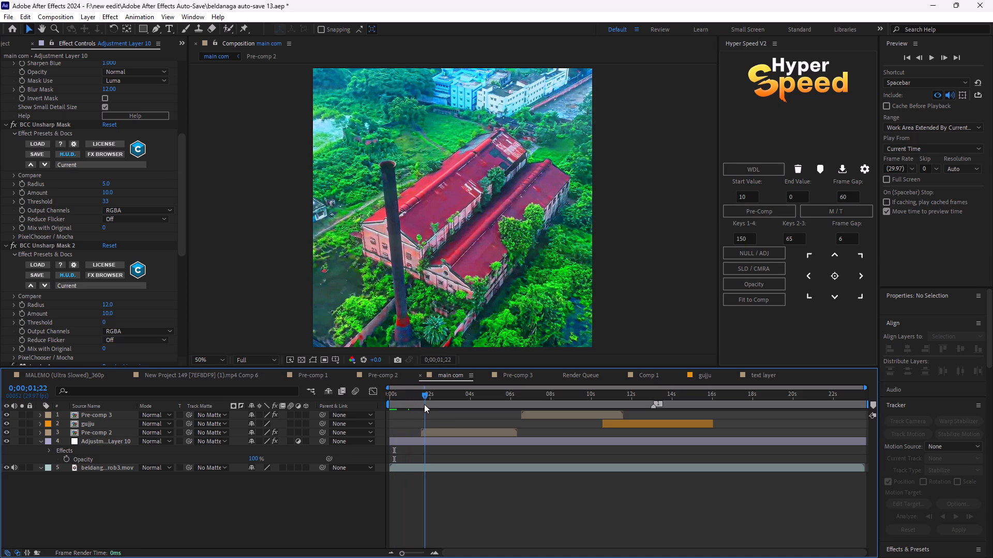
pyautogui.moveTo(424, 404); pyautogui.dragTo(381, 416)
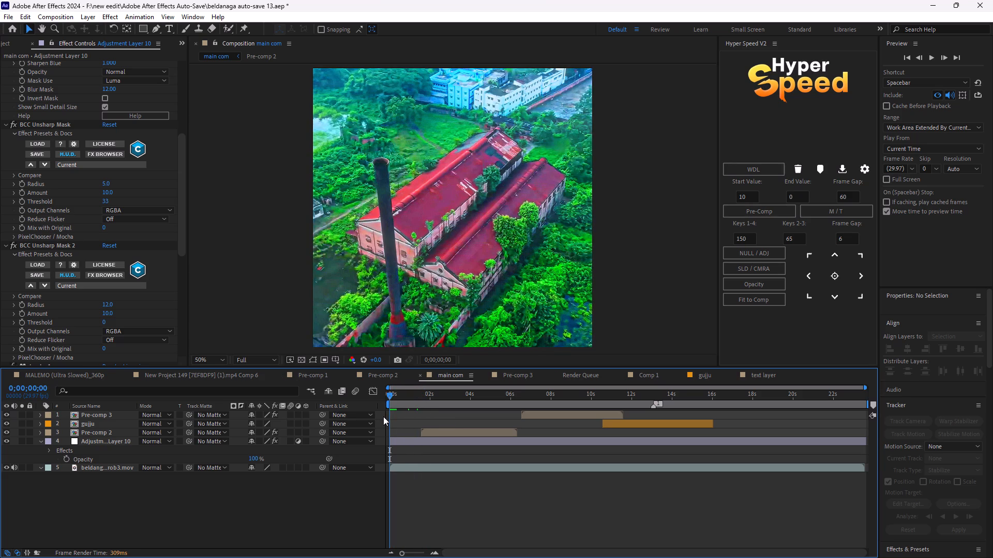
pyautogui.scroll(2, 434, 287)
pyautogui.scroll(-2, 434, 288)
# Scrub through main com up to 0;00;15;03, examining the grade and sharpening across the text titles and aerial shots.
pyautogui.moveTo(397, 396); pyautogui.dragTo(460, 417)
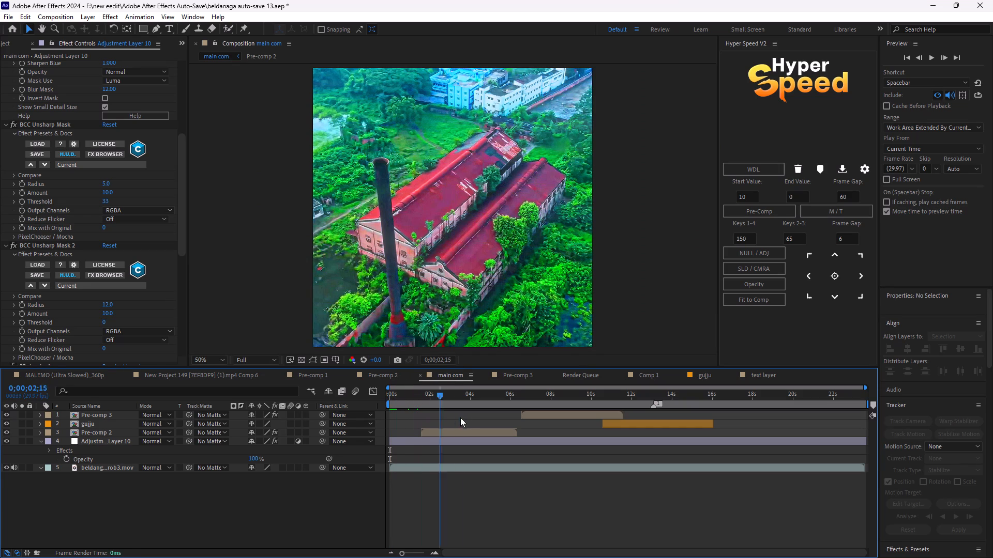
pyautogui.moveTo(460, 417); pyautogui.dragTo(469, 420)
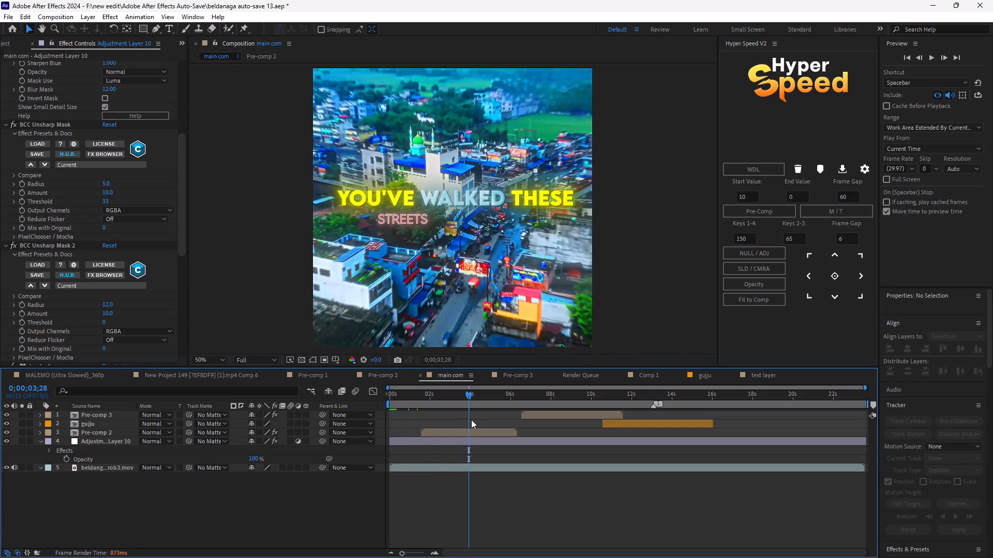
pyautogui.moveTo(467, 390); pyautogui.dragTo(563, 405)
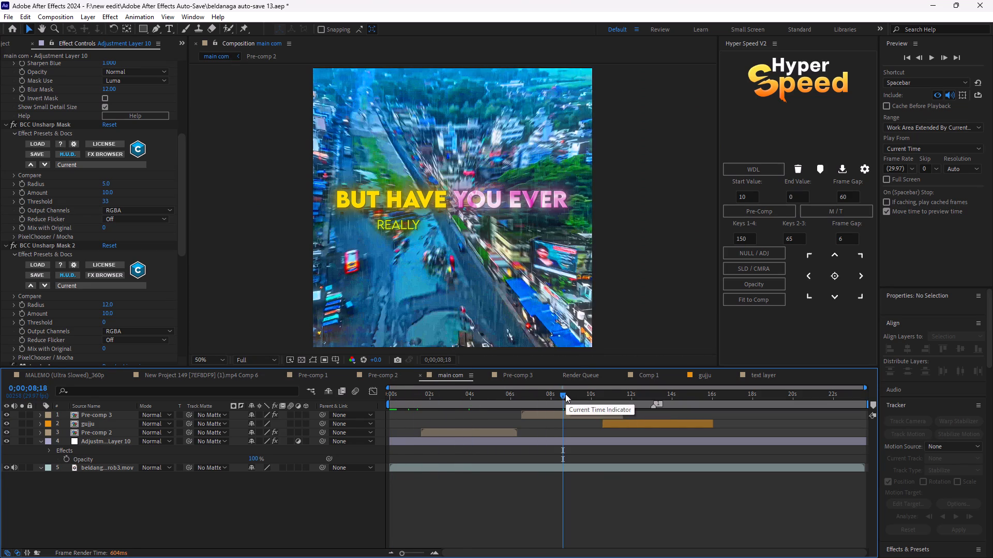
pyautogui.moveTo(565, 394); pyautogui.dragTo(591, 398)
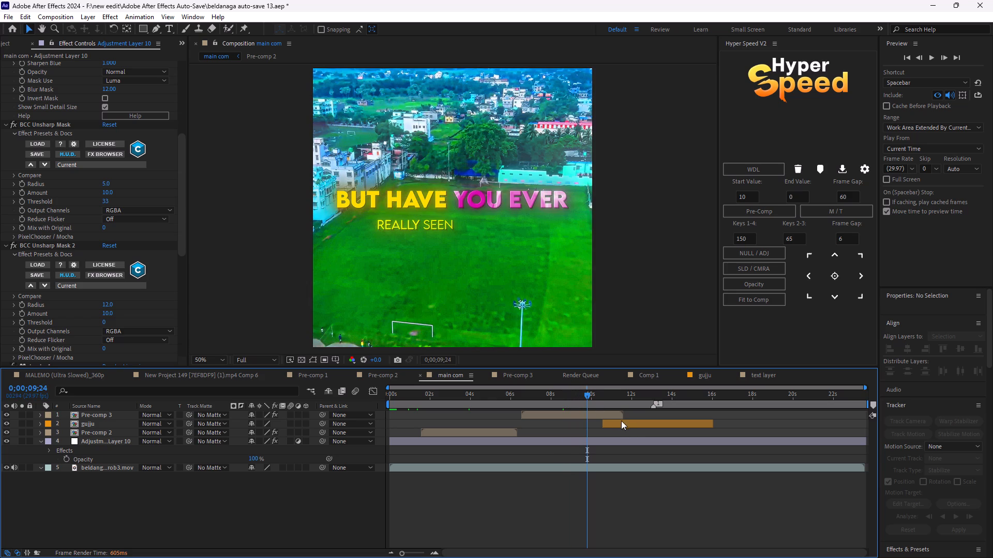
pyautogui.moveTo(587, 394); pyautogui.dragTo(599, 399)
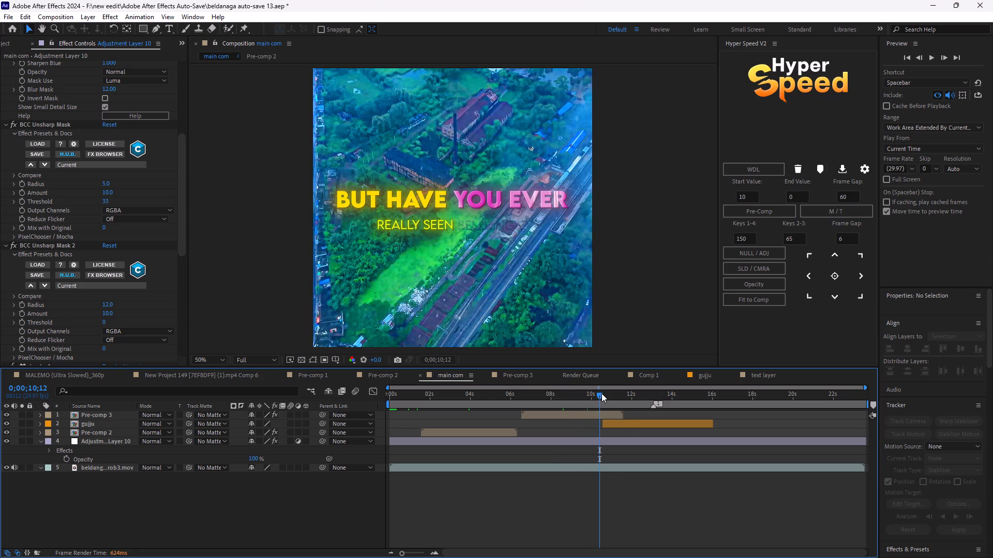
pyautogui.moveTo(601, 392); pyautogui.dragTo(618, 396)
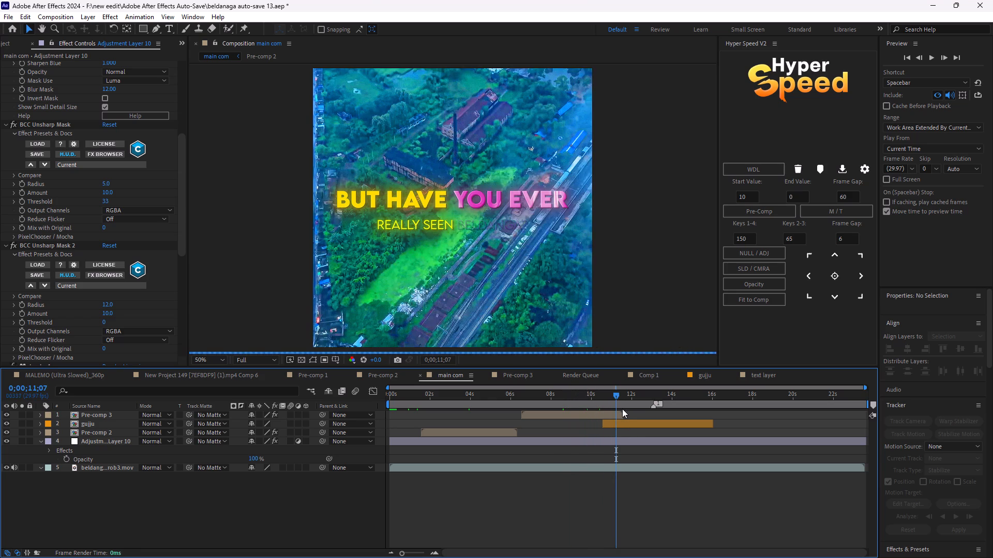
pyautogui.moveTo(618, 393); pyautogui.dragTo(629, 395)
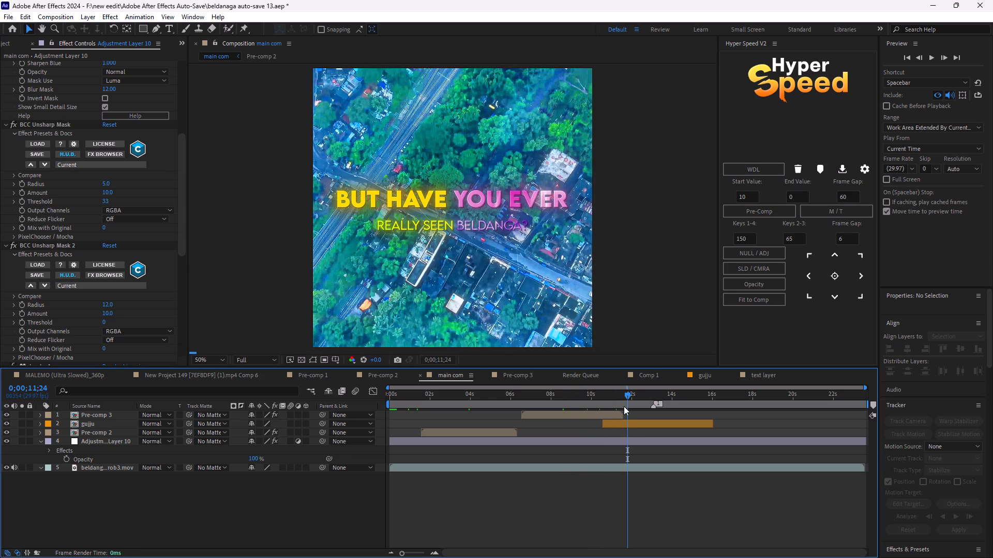
pyautogui.moveTo(630, 394); pyautogui.dragTo(639, 397)
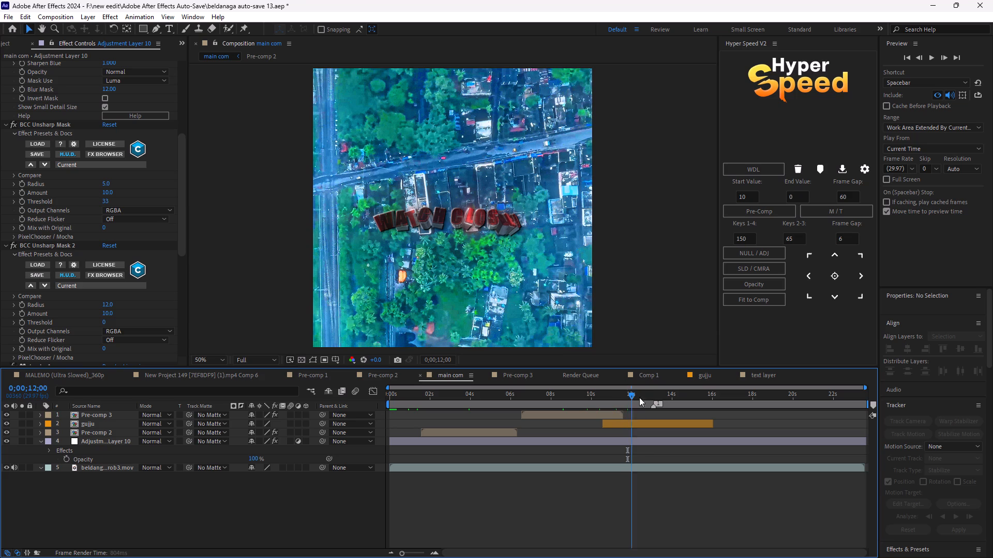
pyautogui.moveTo(639, 397); pyautogui.dragTo(646, 399)
pyautogui.moveTo(646, 395); pyautogui.dragTo(653, 398)
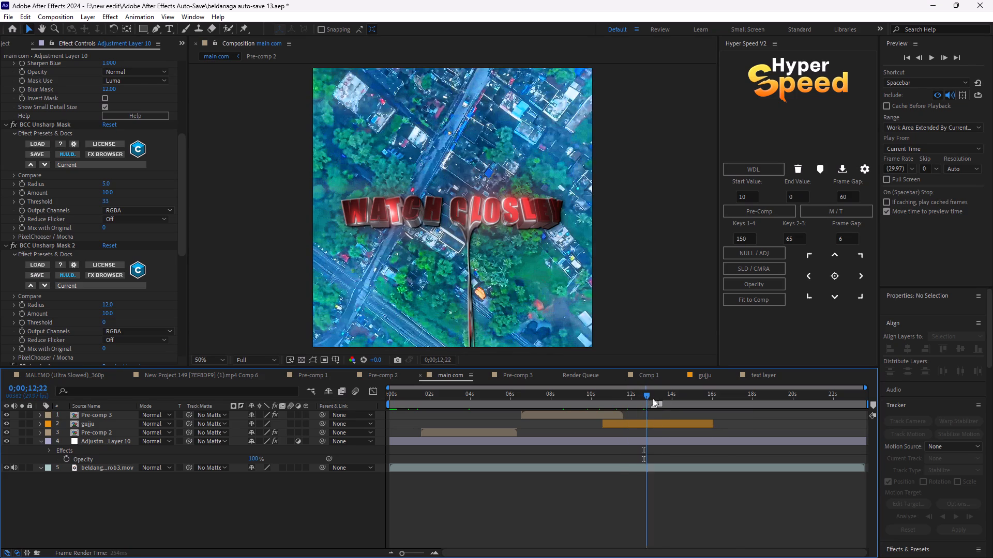
pyautogui.moveTo(653, 398); pyautogui.dragTo(662, 404)
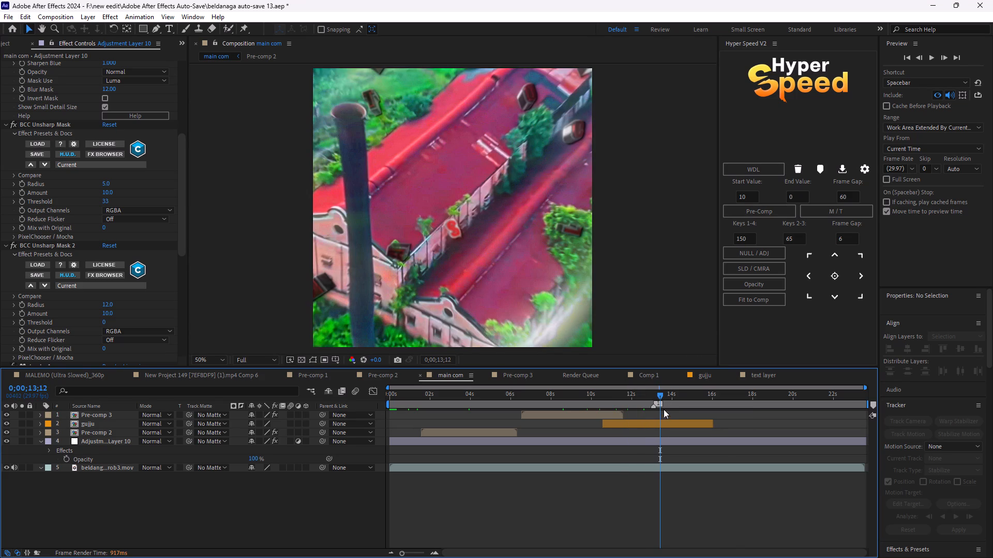
pyautogui.moveTo(659, 396); pyautogui.dragTo(681, 410)
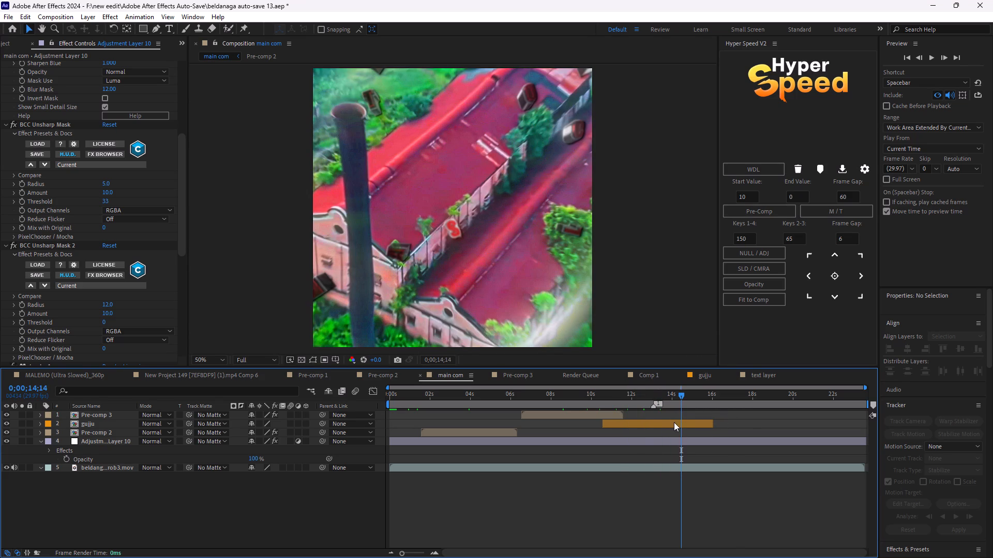
pyautogui.moveTo(680, 395); pyautogui.dragTo(693, 399)
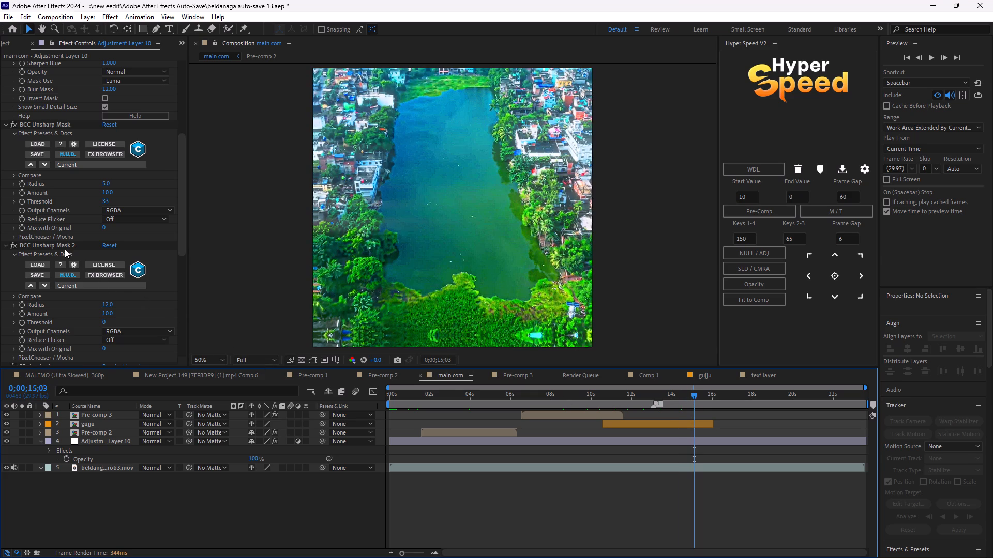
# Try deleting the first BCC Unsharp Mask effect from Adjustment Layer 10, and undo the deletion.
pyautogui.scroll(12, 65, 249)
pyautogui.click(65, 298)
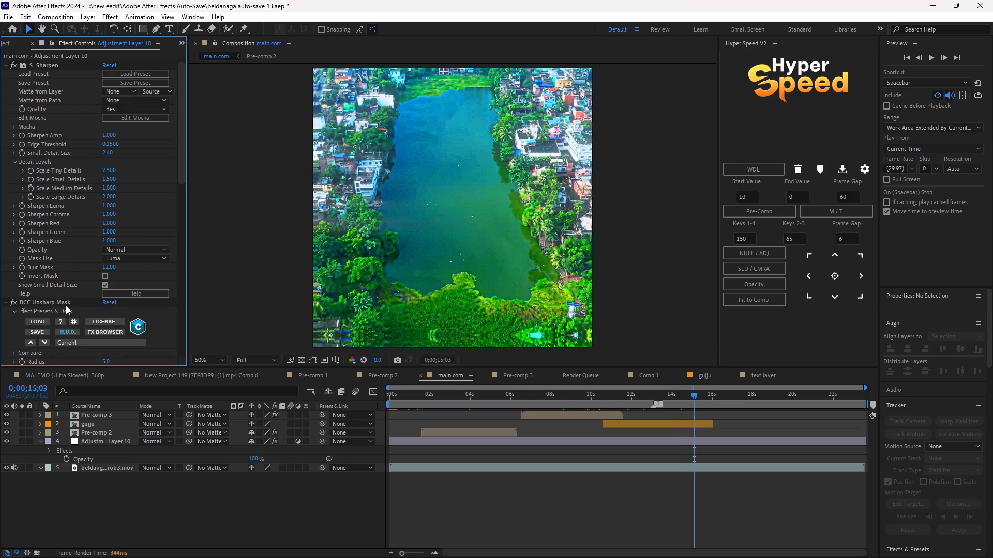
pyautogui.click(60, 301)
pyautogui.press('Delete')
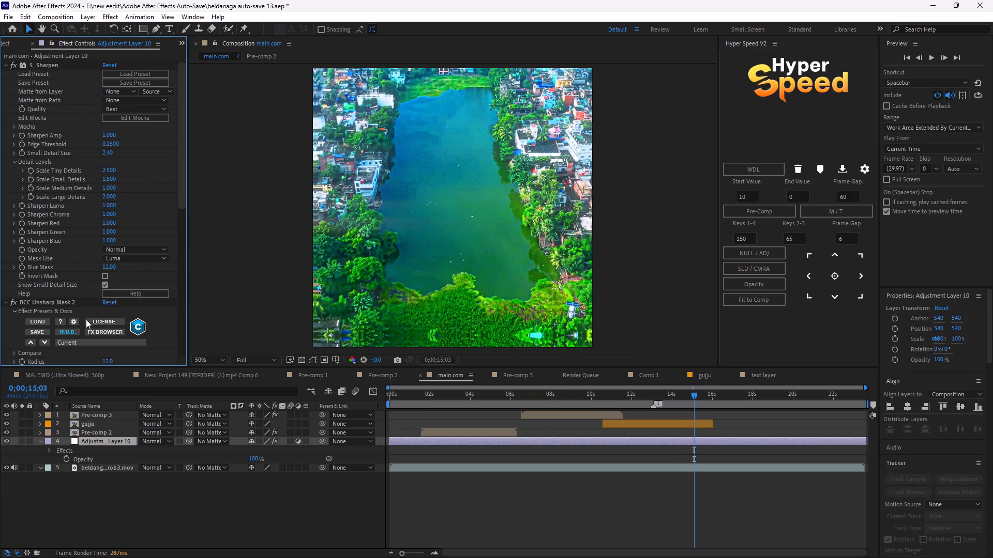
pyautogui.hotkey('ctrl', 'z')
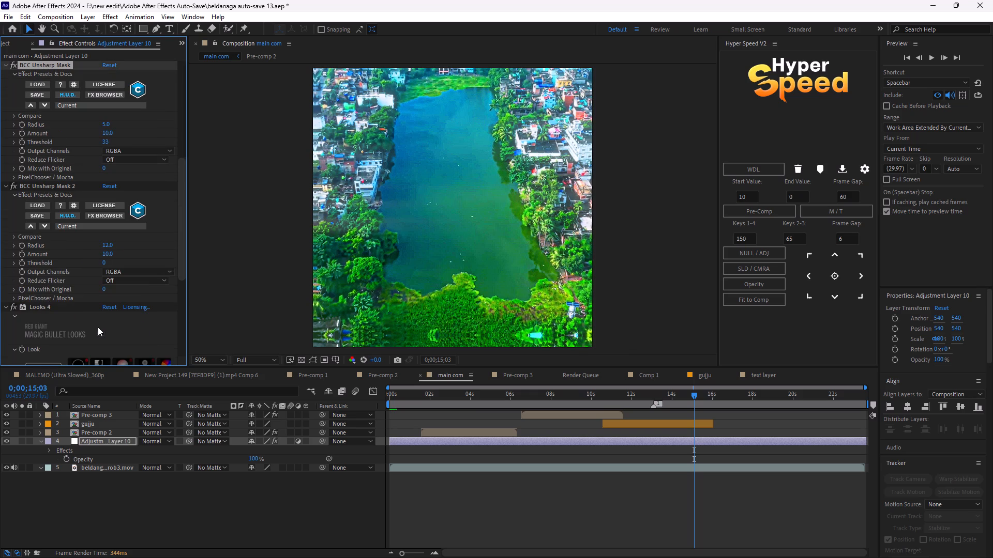
# Delete the Looks 4 effect from Adjustment Layer 10, comparing the picture with and without it through undo and redo.
pyautogui.click(44, 307)
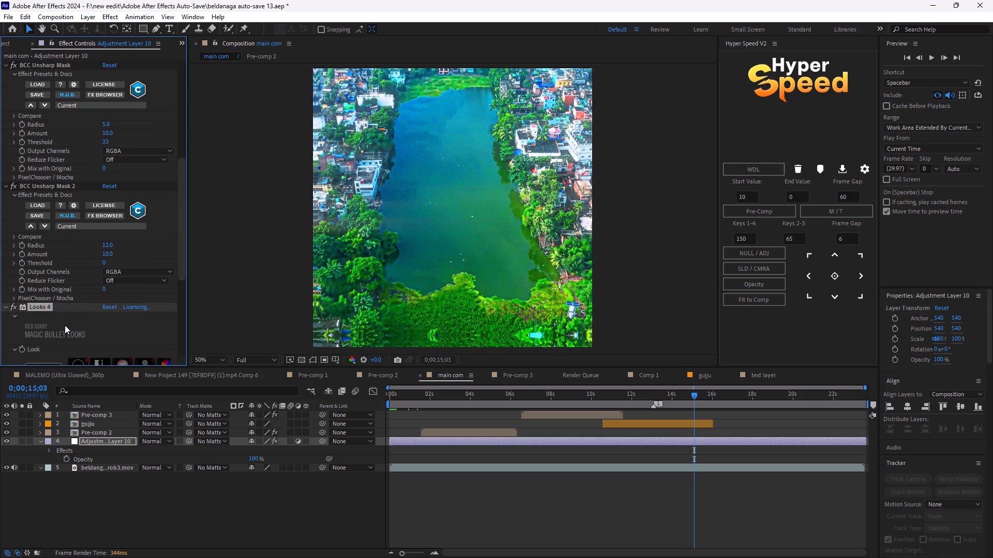
pyautogui.press('Delete')
pyautogui.hotkey('ctrl', 'z')
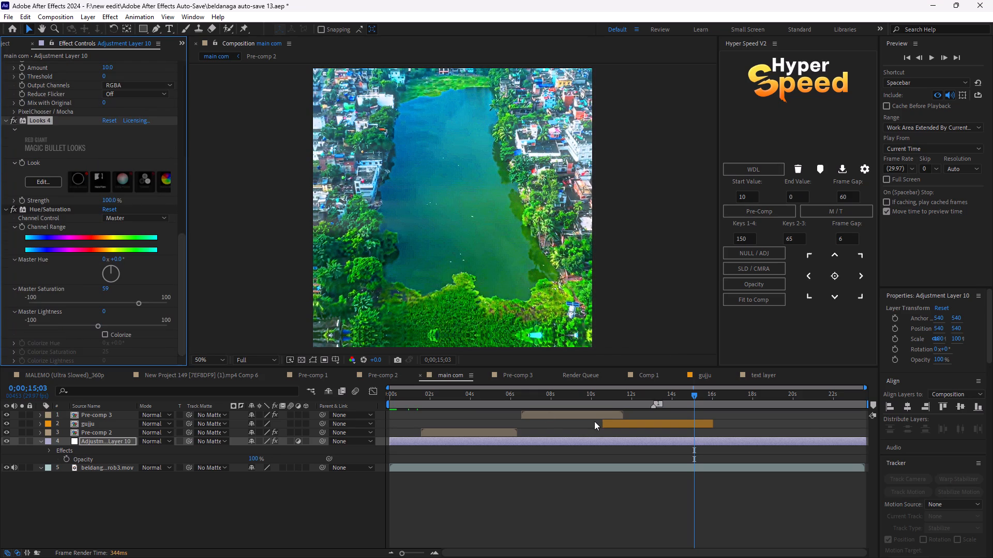
pyautogui.press('Delete')
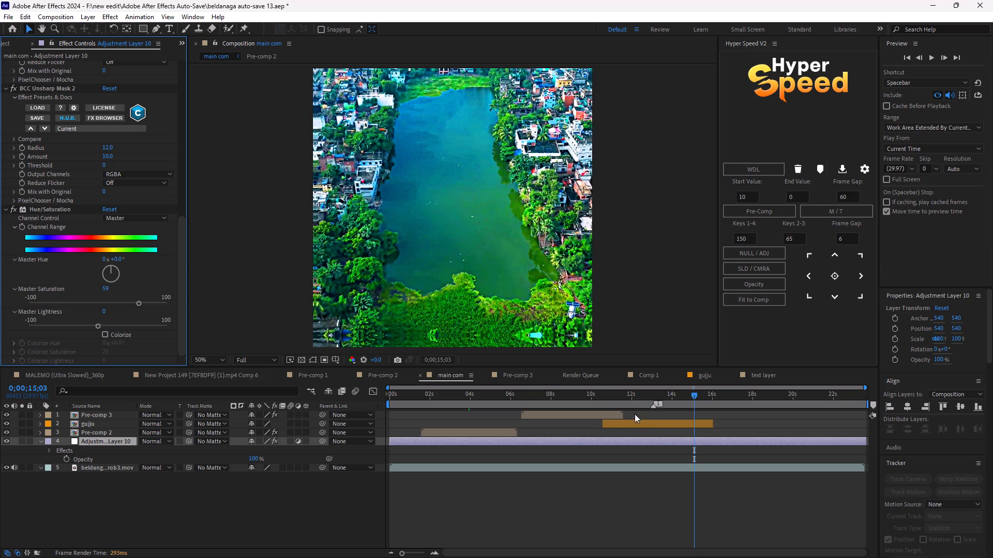
pyautogui.moveTo(695, 395); pyautogui.dragTo(333, 418)
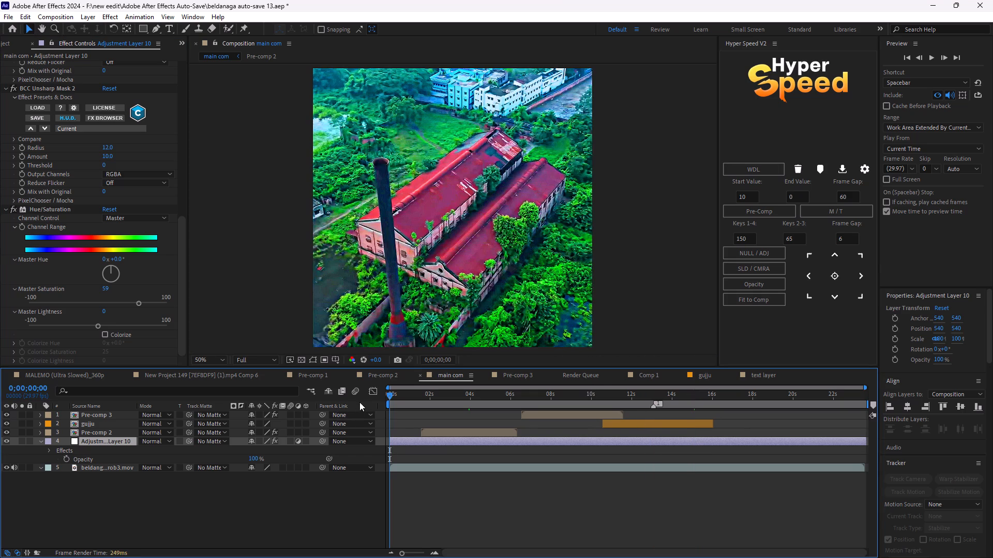
pyautogui.hotkey('ctrl', 'z')
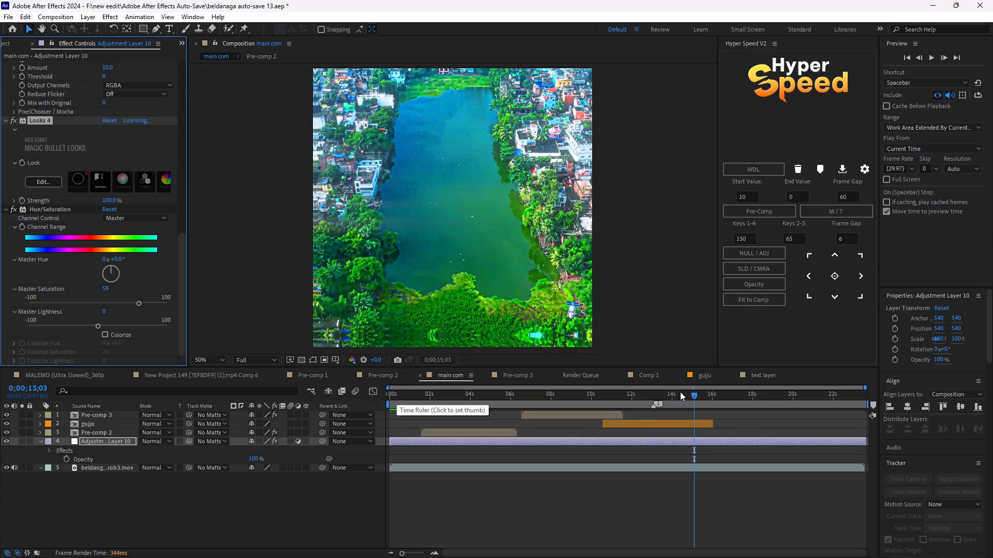
pyautogui.hotkey('ctrl', 'z')
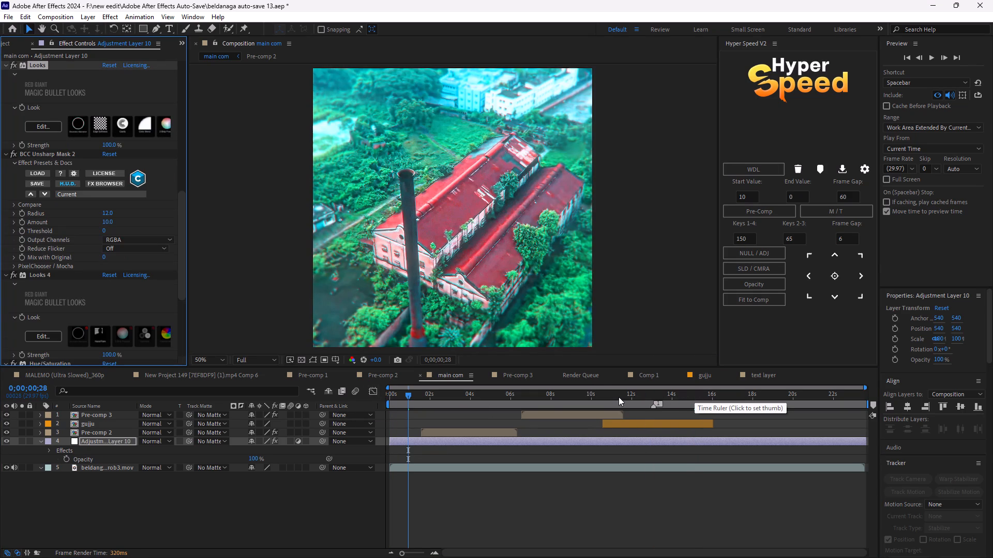
pyautogui.hotkey('ctrl', 'shift', 'z')
pyautogui.hotkey('ctrl', 'shift', 'z')
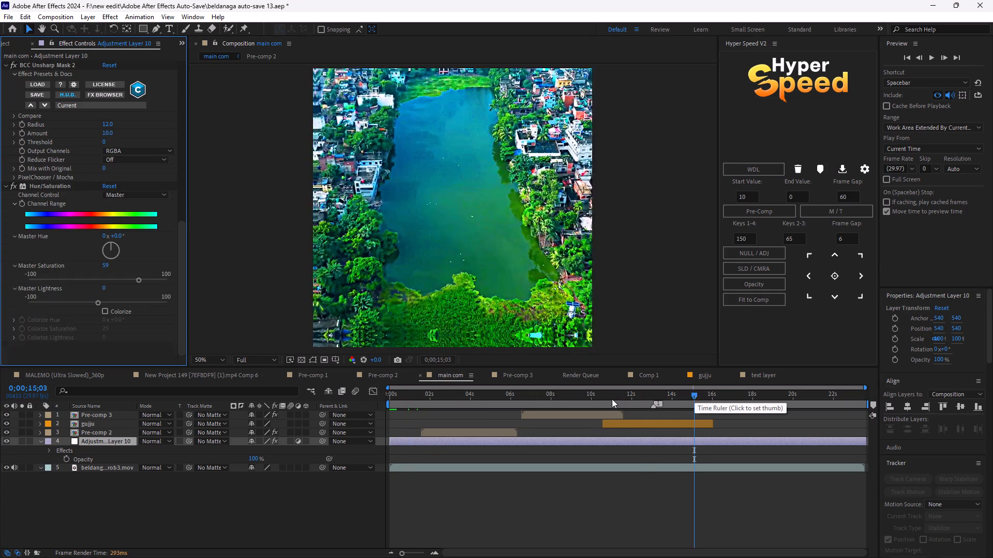
# Return to the start of main com and review the effects left on Adjustment Layer 10 against the factory shot.
pyautogui.moveTo(696, 391); pyautogui.dragTo(317, 417)
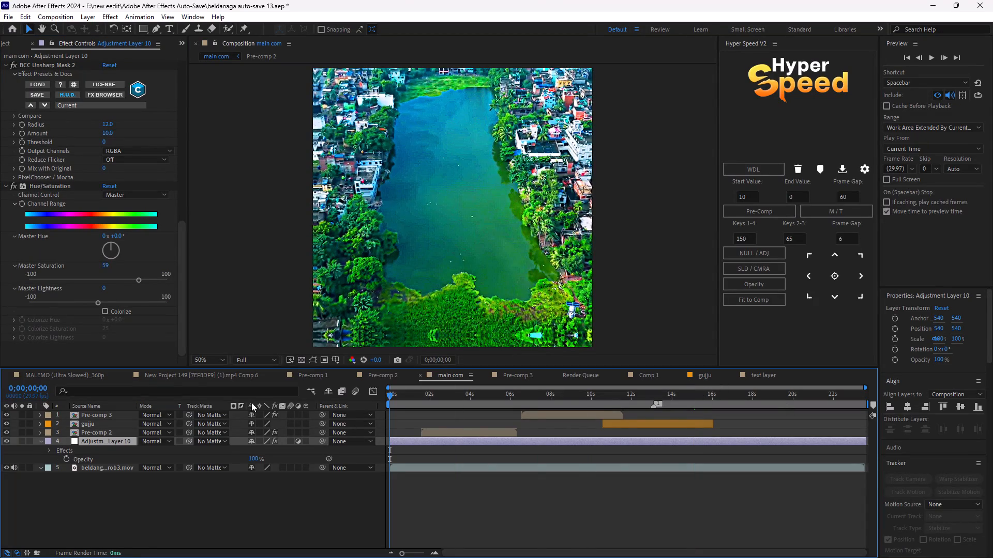
pyautogui.scroll(16, 80, 291)
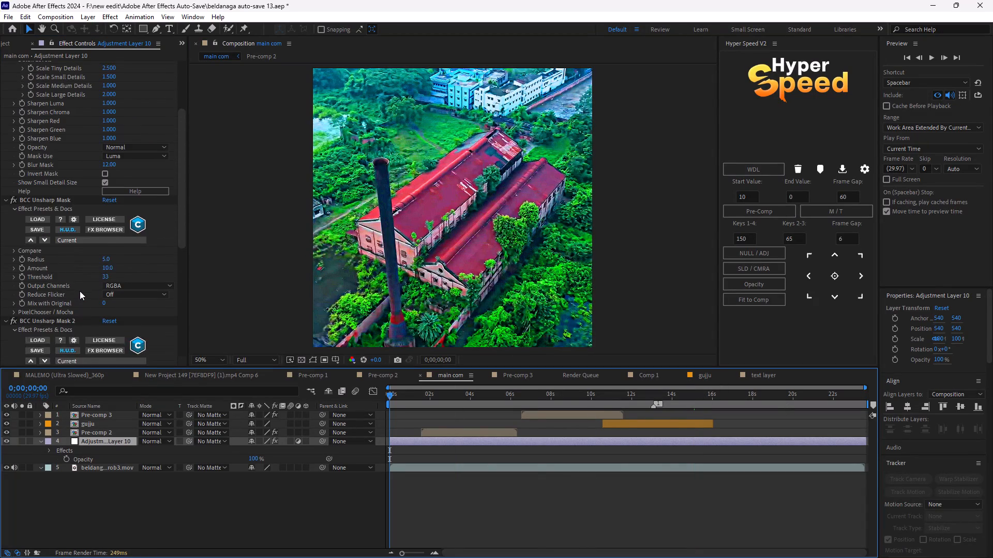
pyautogui.scroll(12, 80, 291)
pyautogui.scroll(-12, 69, 260)
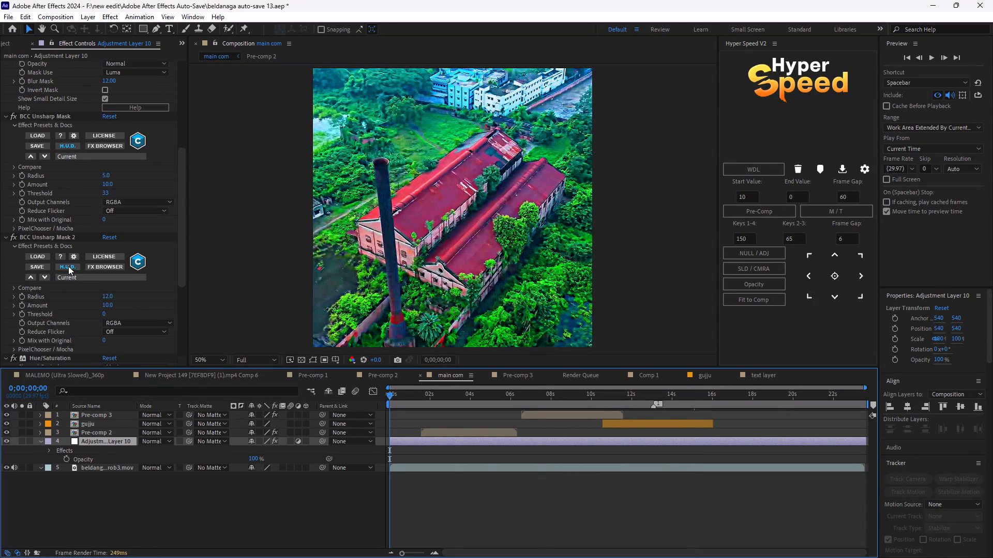
pyautogui.scroll(-17, 66, 271)
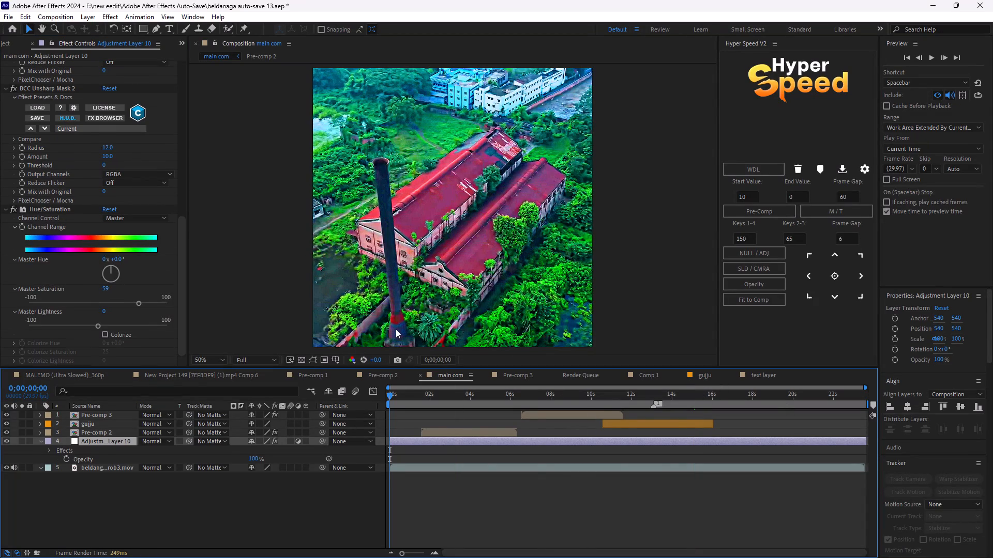
# Scrub main com from the start to about 0;00;04;08 and play the preview from there to examine the street shots.
pyautogui.moveTo(392, 390); pyautogui.dragTo(399, 393)
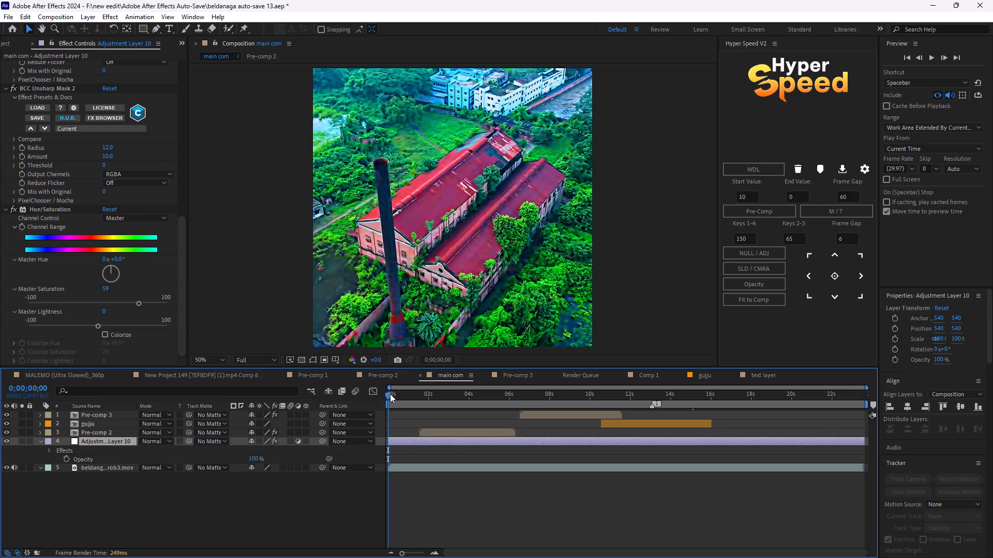
pyautogui.moveTo(390, 394); pyautogui.dragTo(459, 405)
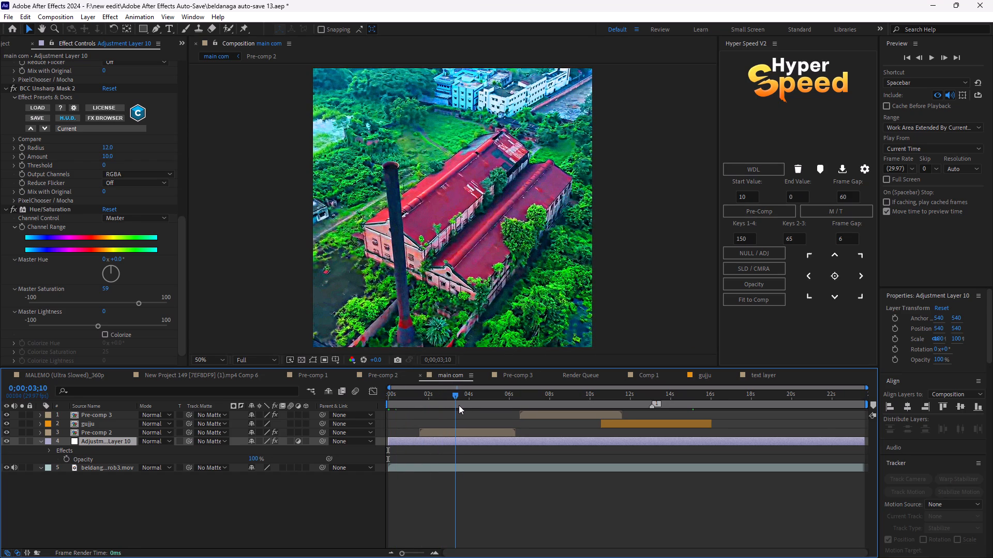
pyautogui.moveTo(459, 405); pyautogui.dragTo(468, 406)
pyautogui.scroll(13, 142, 311)
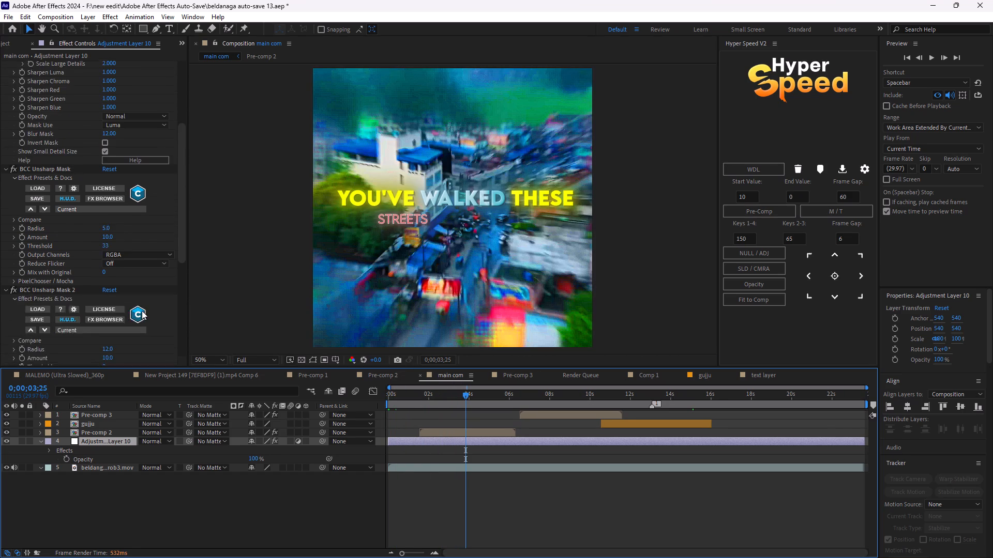
pyautogui.scroll(7, 142, 311)
pyautogui.moveTo(465, 397); pyautogui.dragTo(473, 400)
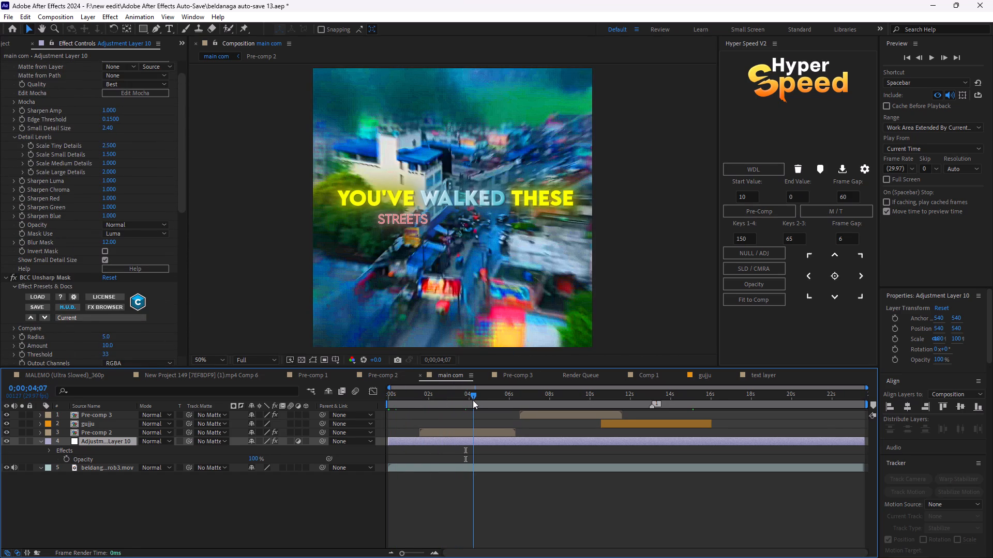
pyautogui.moveTo(473, 400); pyautogui.dragTo(474, 400)
pyautogui.press('space')
pyautogui.click(525, 490)
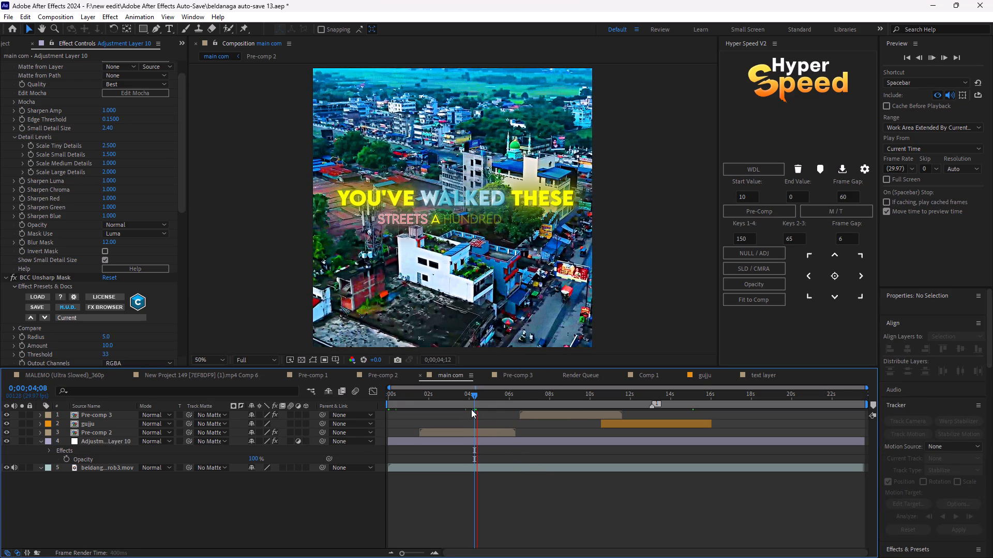
# Set the preview resolution to Quarter, play main com from the start to check the edit, and return to 0;00;00;00.
pyautogui.click(265, 362)
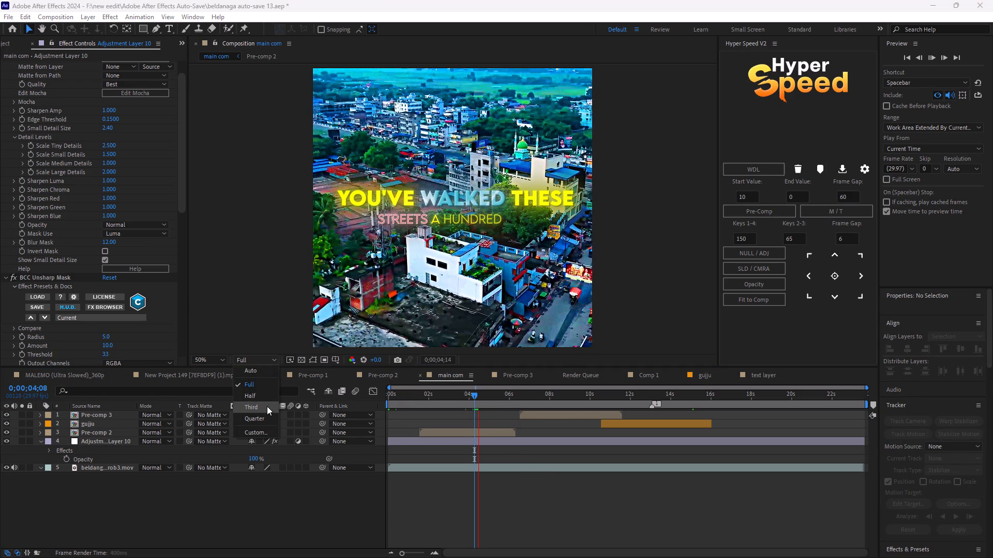
pyautogui.click(268, 415)
pyautogui.moveTo(478, 394); pyautogui.dragTo(330, 422)
pyautogui.press('space')
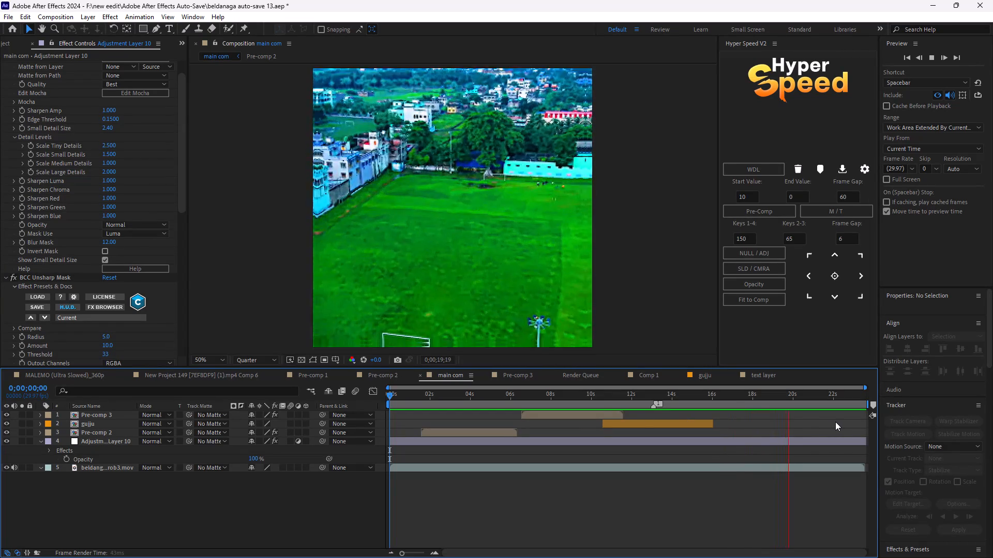
pyautogui.press('space')
pyautogui.moveTo(796, 399); pyautogui.dragTo(382, 423)
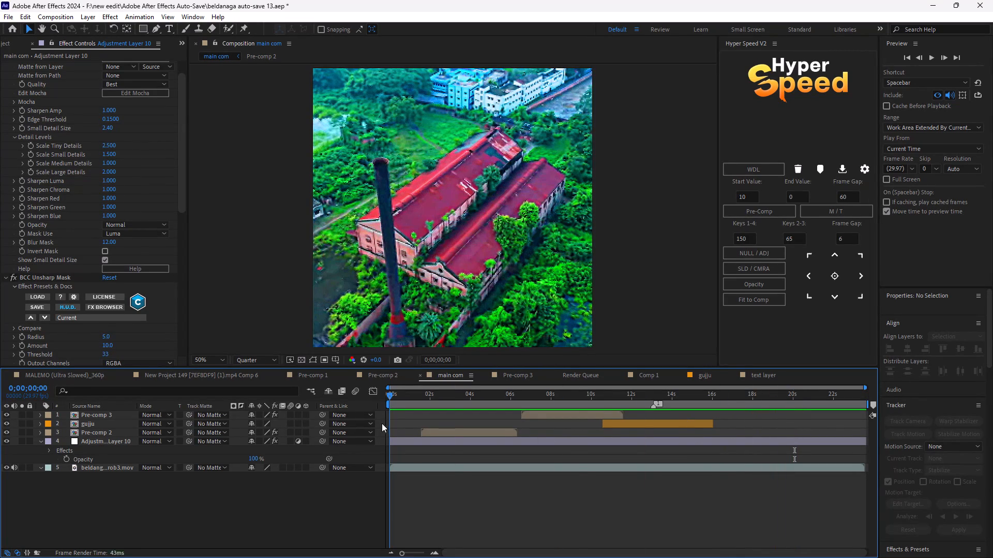
pyautogui.moveTo(382, 423); pyautogui.dragTo(384, 423)
# Add main com to the Render Queue and set its output file name to b2 in the Downloads folder.
pyautogui.click(14, 16)
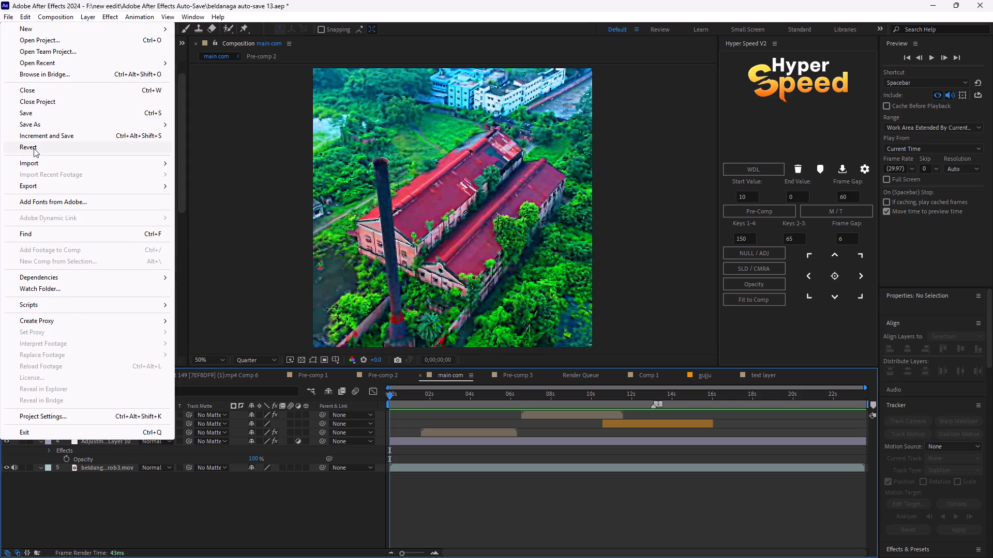
pyautogui.click(51, 182)
pyautogui.click(215, 194)
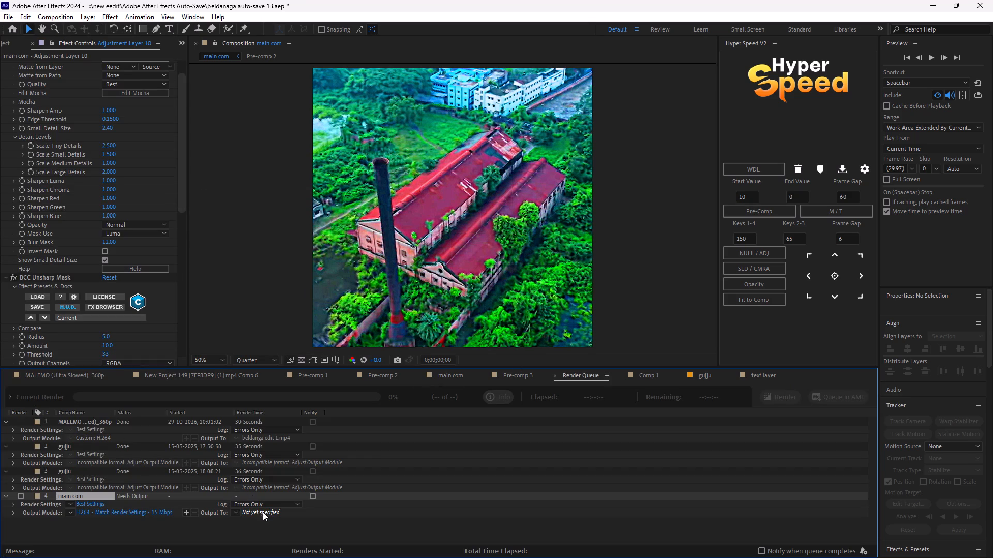
pyautogui.click(263, 512)
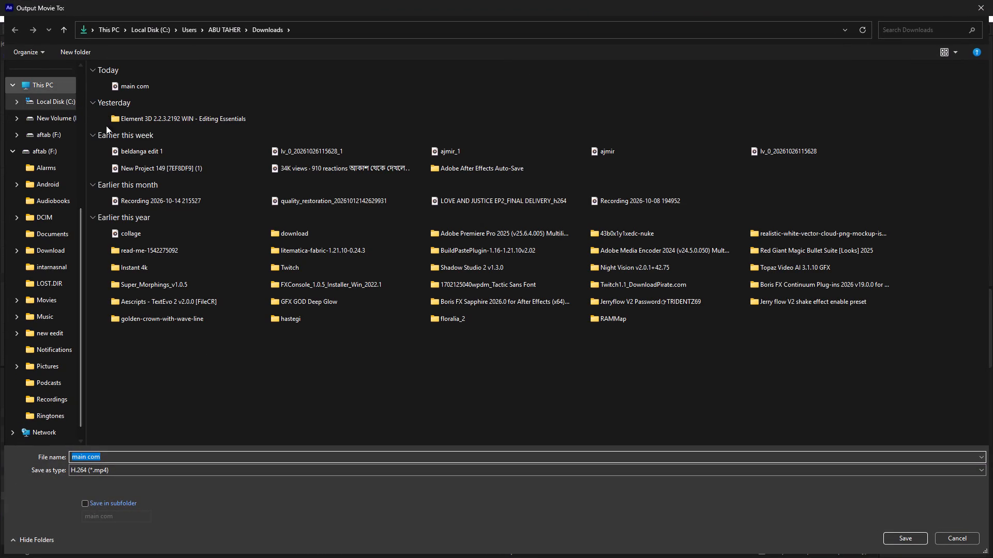
pyautogui.press('BackSpace')
pyautogui.press('BackSpace')
pyautogui.press('BackSpace')
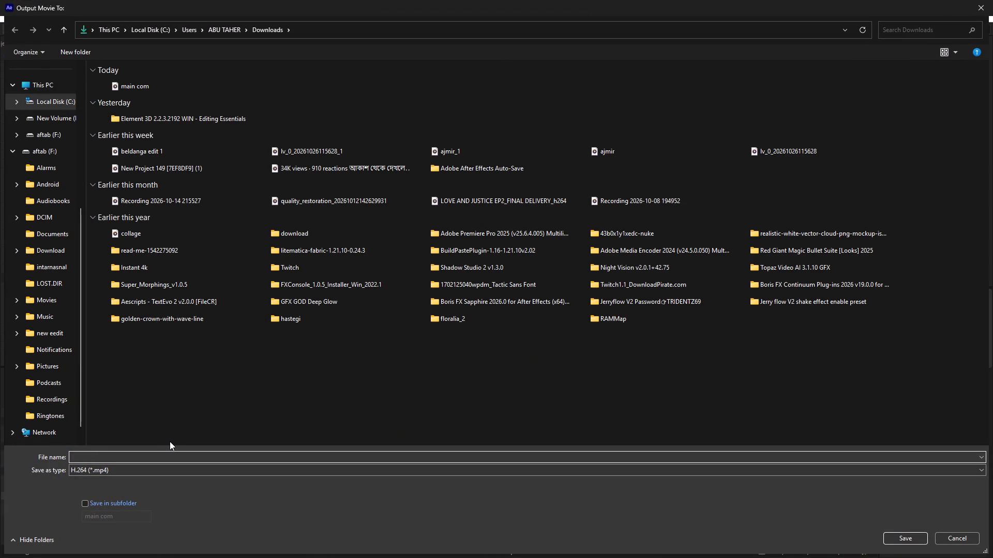
pyautogui.write('b2')
pyautogui.press('Return')
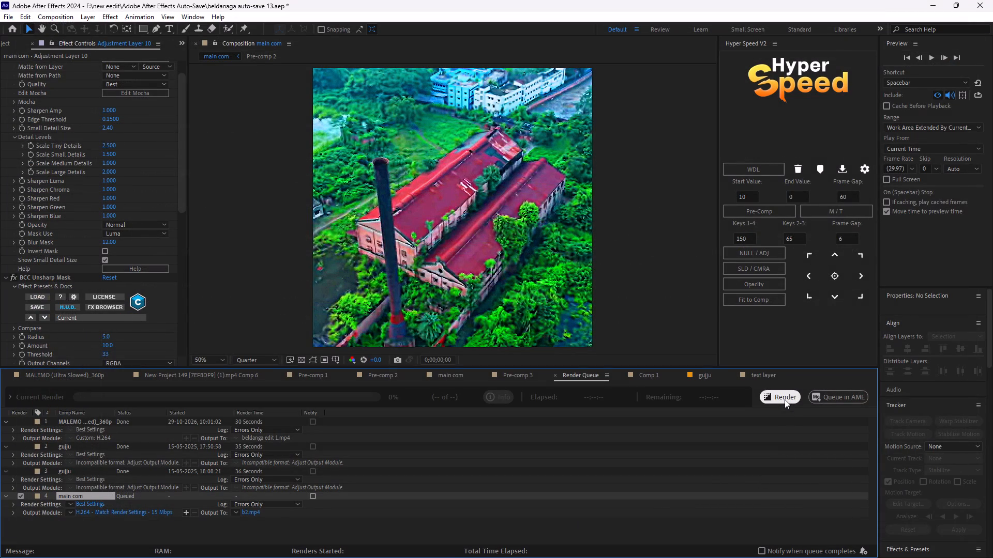
# Examine the H.264 format options in main com's output module and close them without changes.
pyautogui.click(72, 514)
pyautogui.click(89, 526)
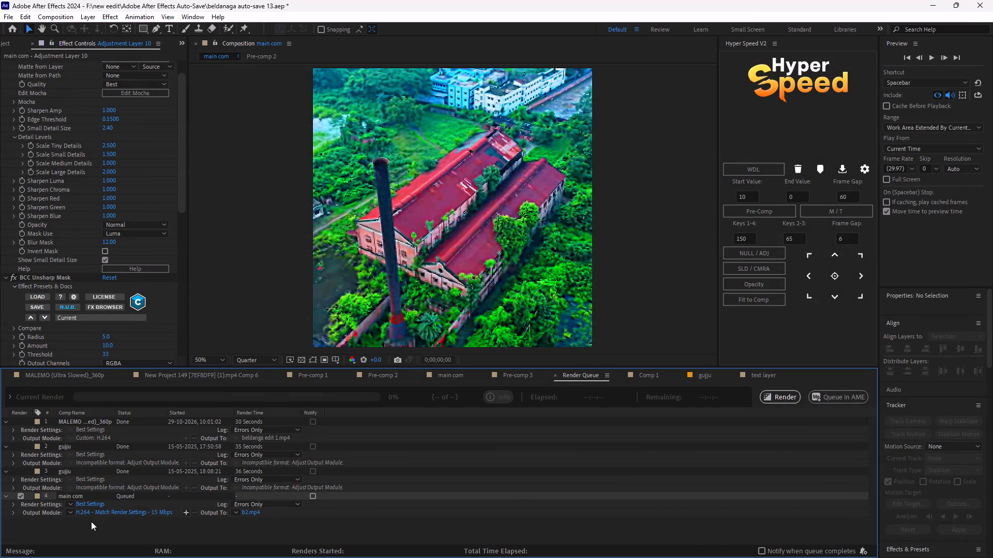
pyautogui.click(97, 512)
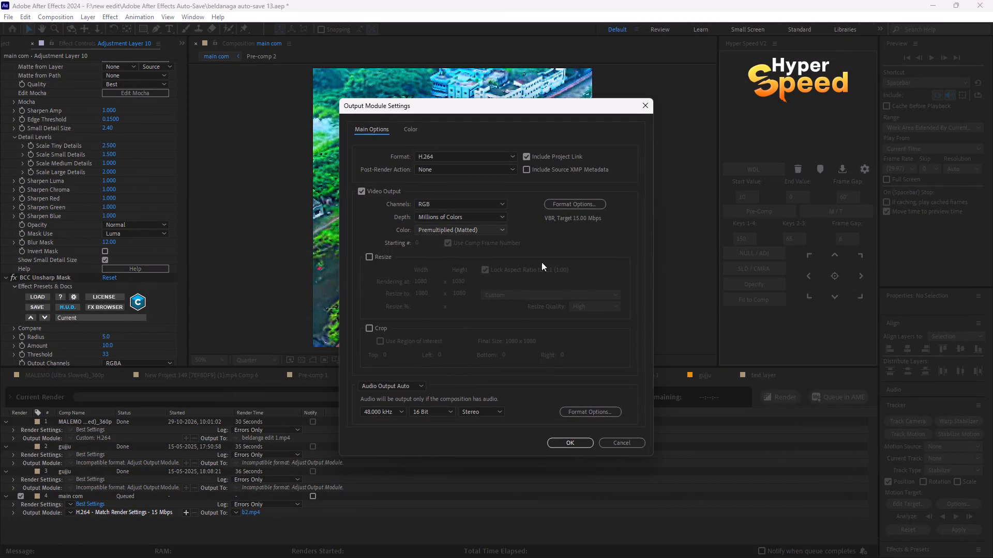
pyautogui.click(562, 207)
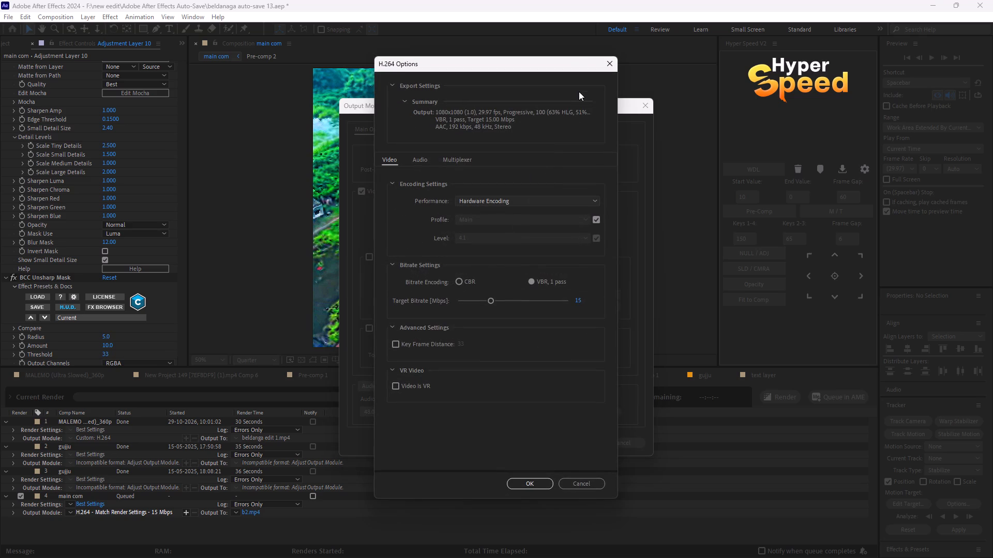
pyautogui.click(602, 64)
pyautogui.click(648, 102)
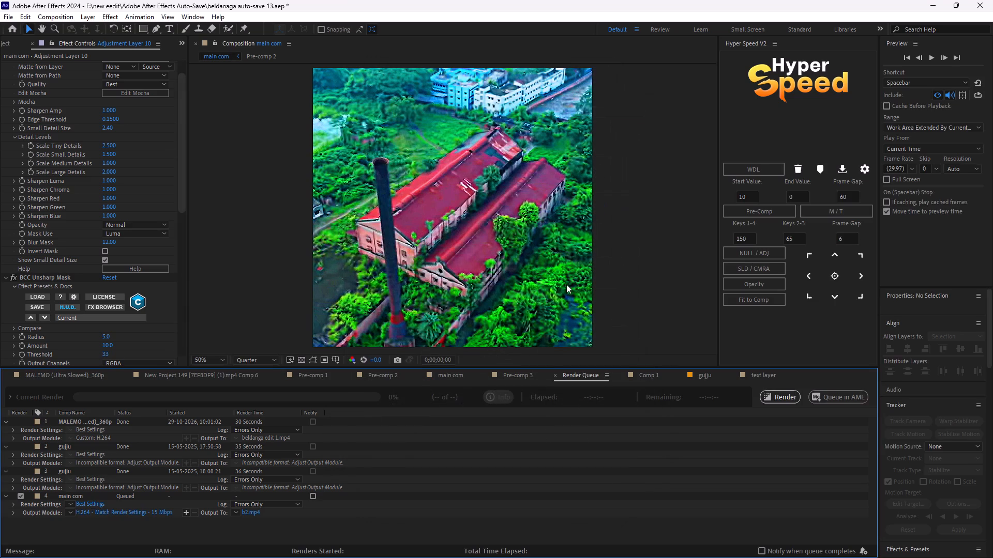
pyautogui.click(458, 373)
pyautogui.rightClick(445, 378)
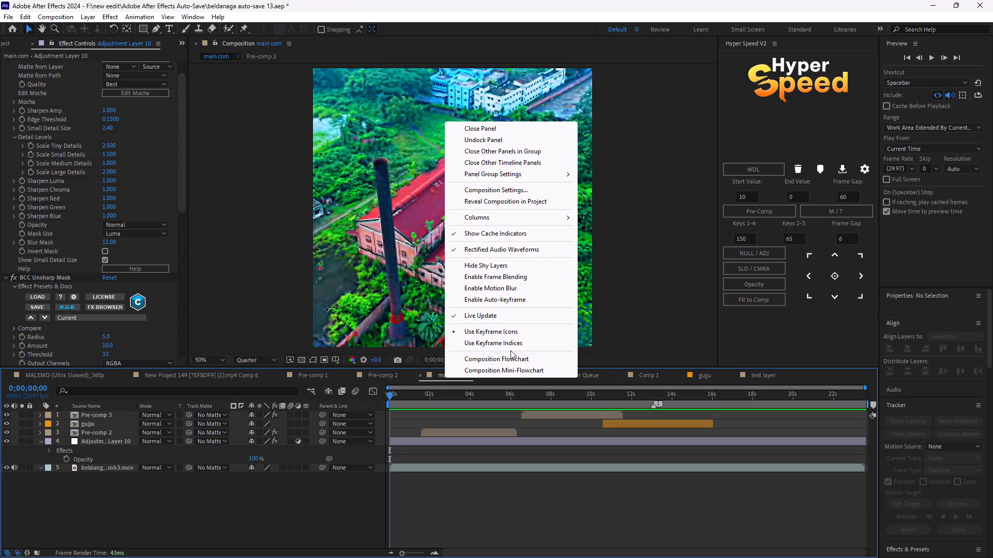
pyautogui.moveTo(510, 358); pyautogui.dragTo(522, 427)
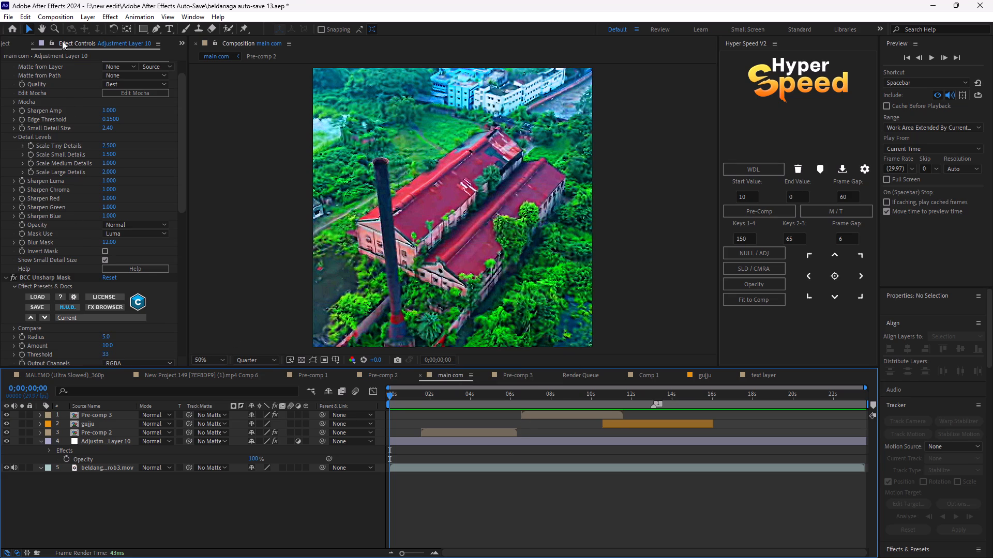
# Set main com's frame rate to 60 frames per second in its Composition Settings.
pyautogui.click(14, 42)
pyautogui.click(34, 175)
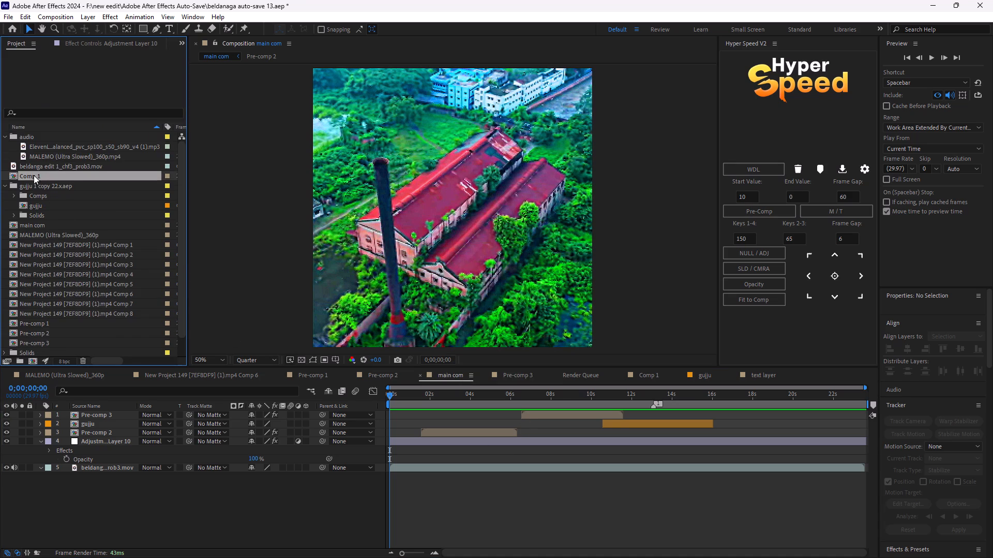
pyautogui.rightClick(34, 175)
pyautogui.click(284, 487)
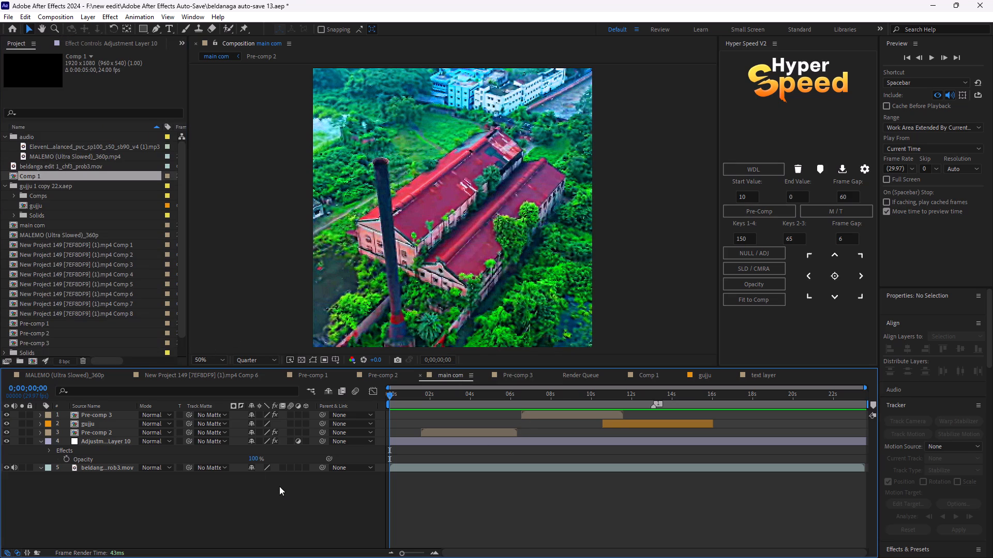
pyautogui.click(39, 227)
pyautogui.rightClick(39, 227)
pyautogui.click(62, 233)
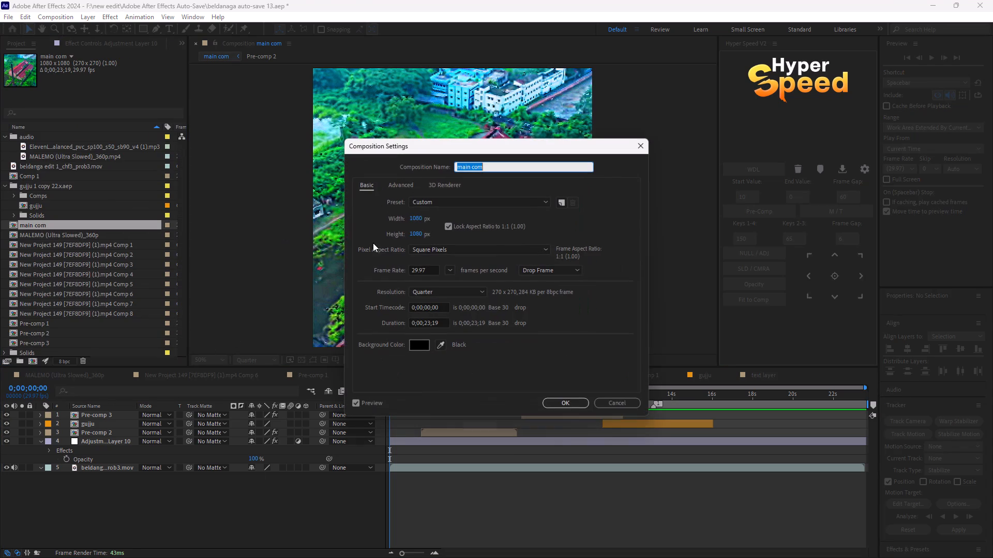
pyautogui.moveTo(427, 272); pyautogui.dragTo(411, 272)
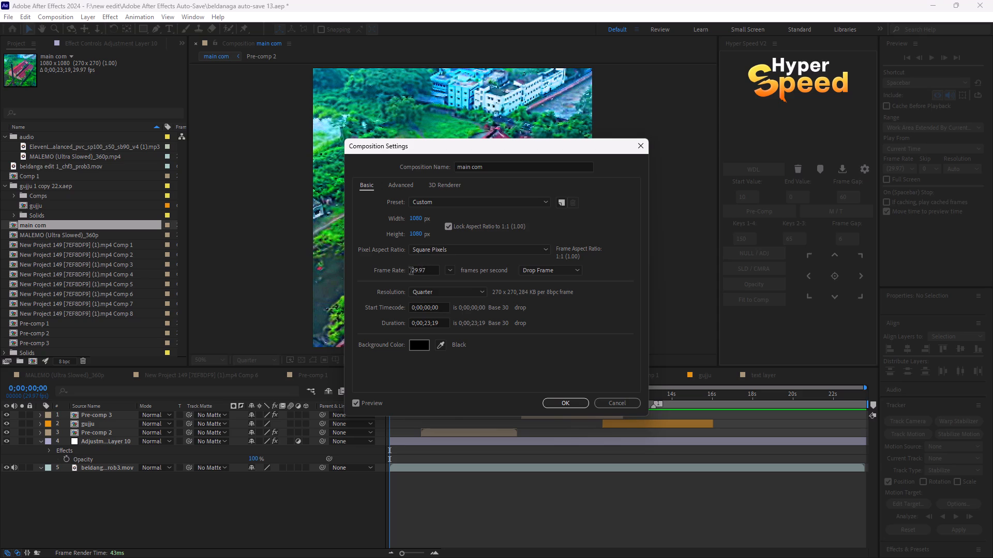
pyautogui.moveTo(411, 272); pyautogui.dragTo(404, 272)
pyautogui.press('BackSpace')
pyautogui.write('60')
pyautogui.press('Return')
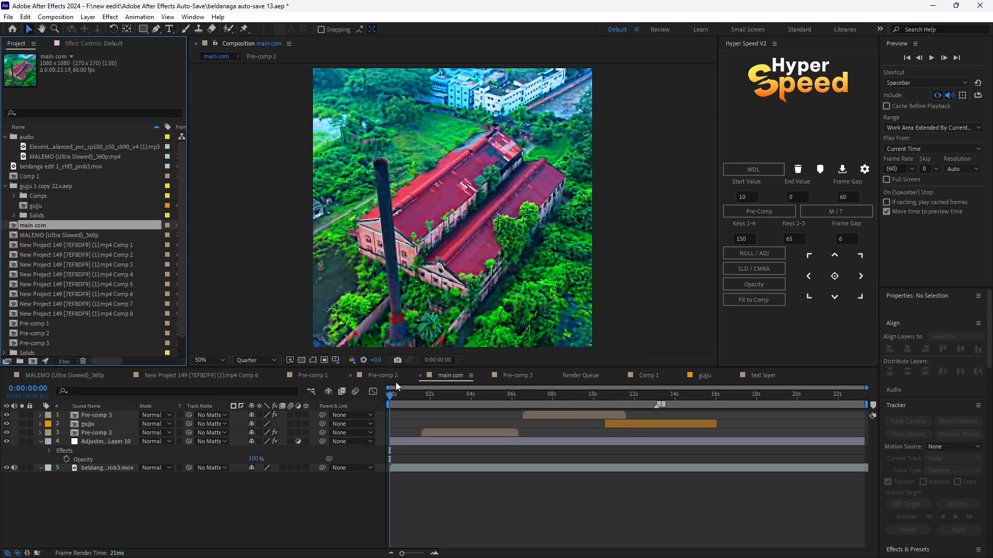
# Scrub main com from the start to about 0:00:03:07 to check the shots and title text.
pyautogui.moveTo(389, 394); pyautogui.dragTo(430, 406)
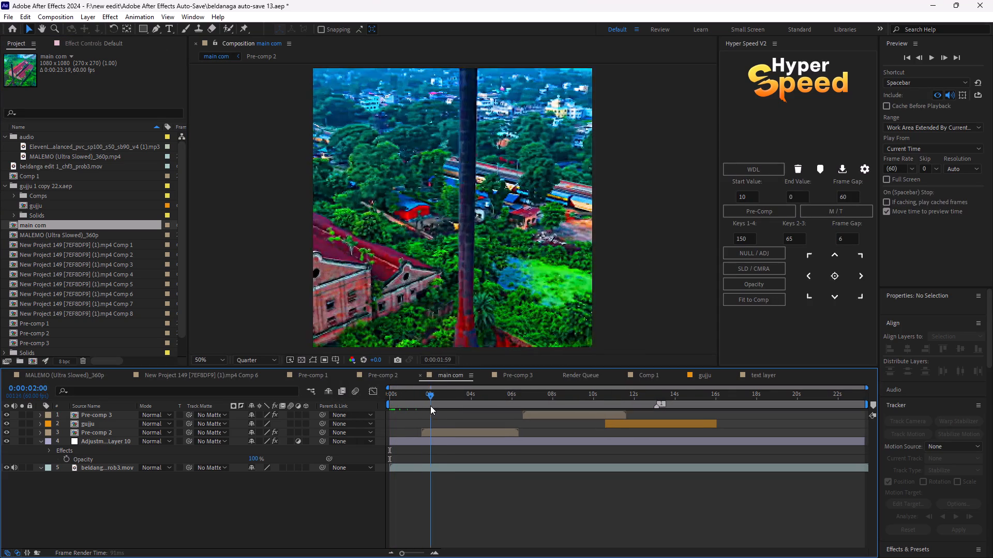
pyautogui.moveTo(430, 406); pyautogui.dragTo(453, 413)
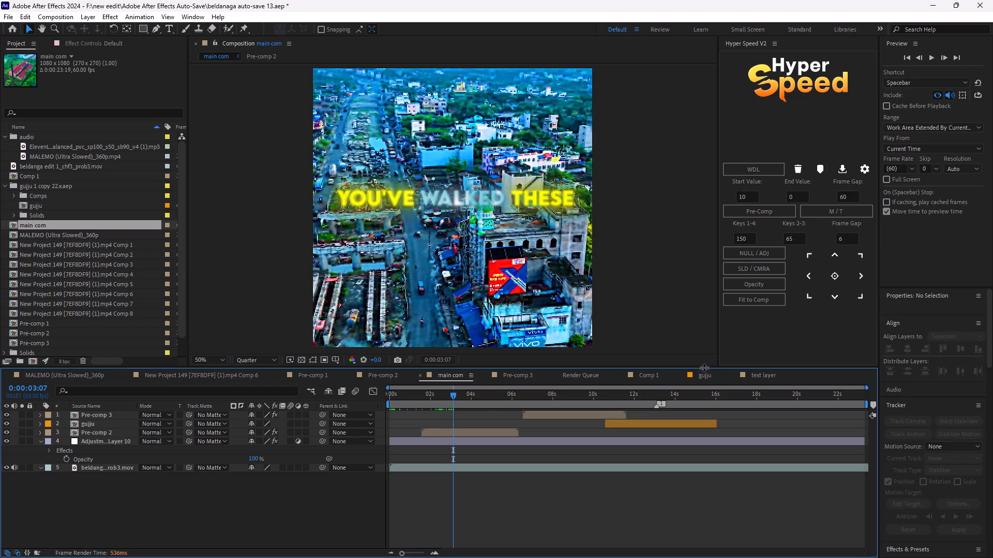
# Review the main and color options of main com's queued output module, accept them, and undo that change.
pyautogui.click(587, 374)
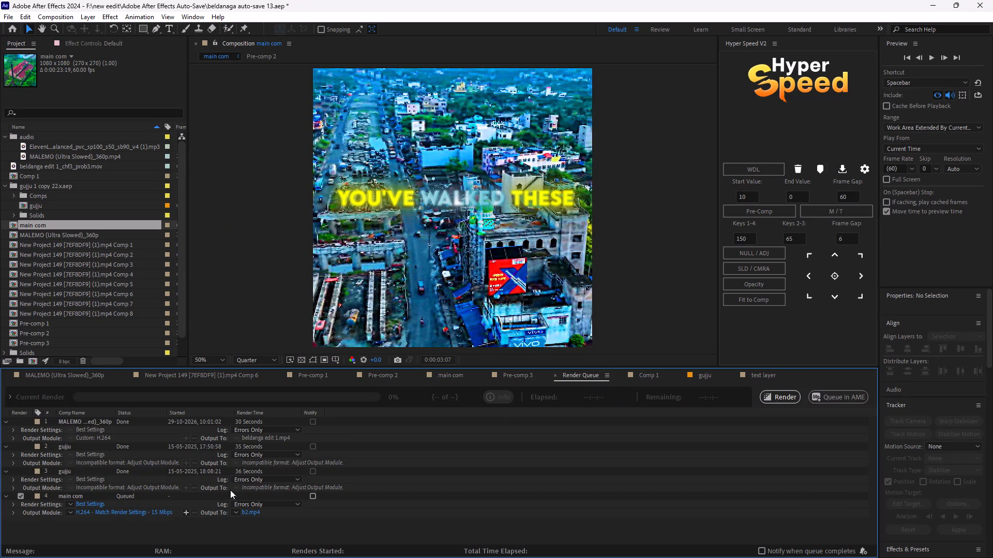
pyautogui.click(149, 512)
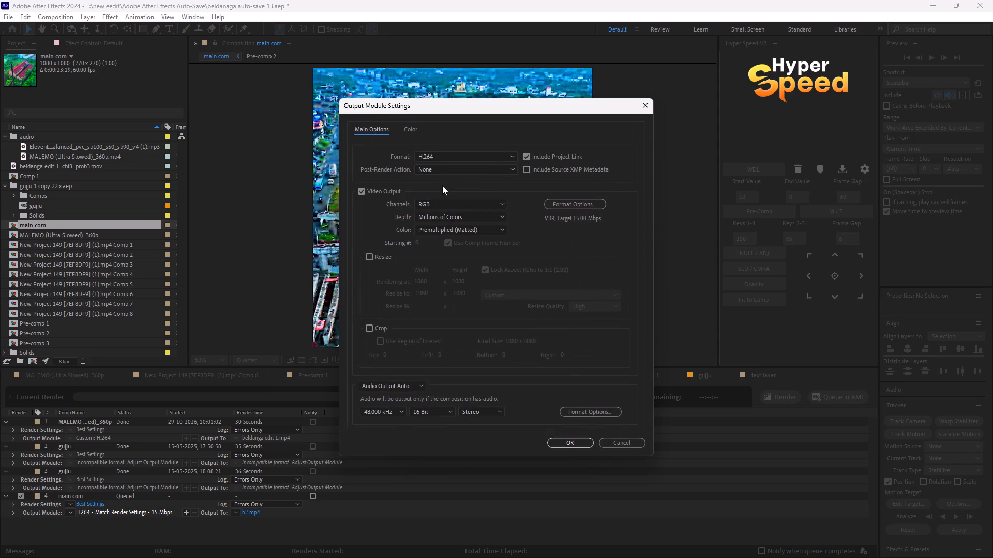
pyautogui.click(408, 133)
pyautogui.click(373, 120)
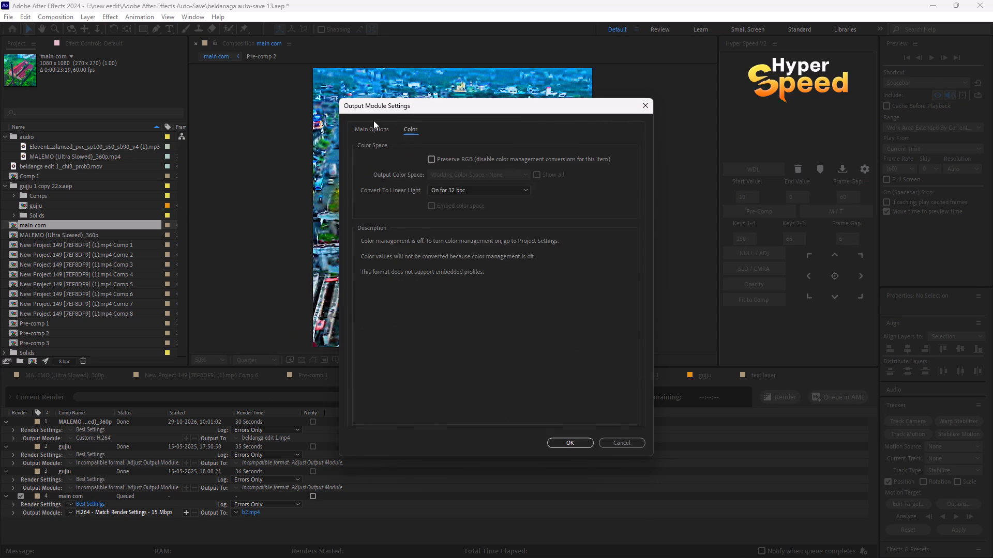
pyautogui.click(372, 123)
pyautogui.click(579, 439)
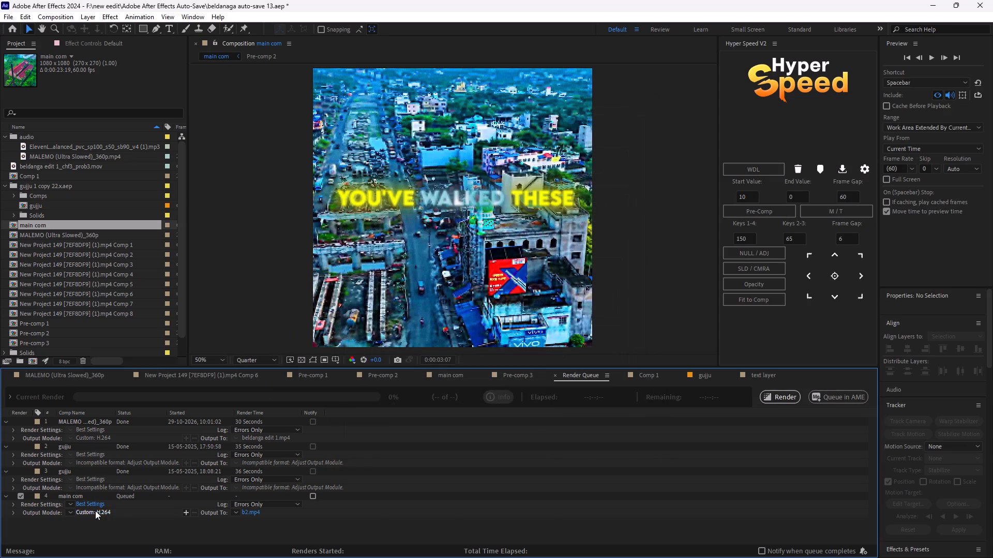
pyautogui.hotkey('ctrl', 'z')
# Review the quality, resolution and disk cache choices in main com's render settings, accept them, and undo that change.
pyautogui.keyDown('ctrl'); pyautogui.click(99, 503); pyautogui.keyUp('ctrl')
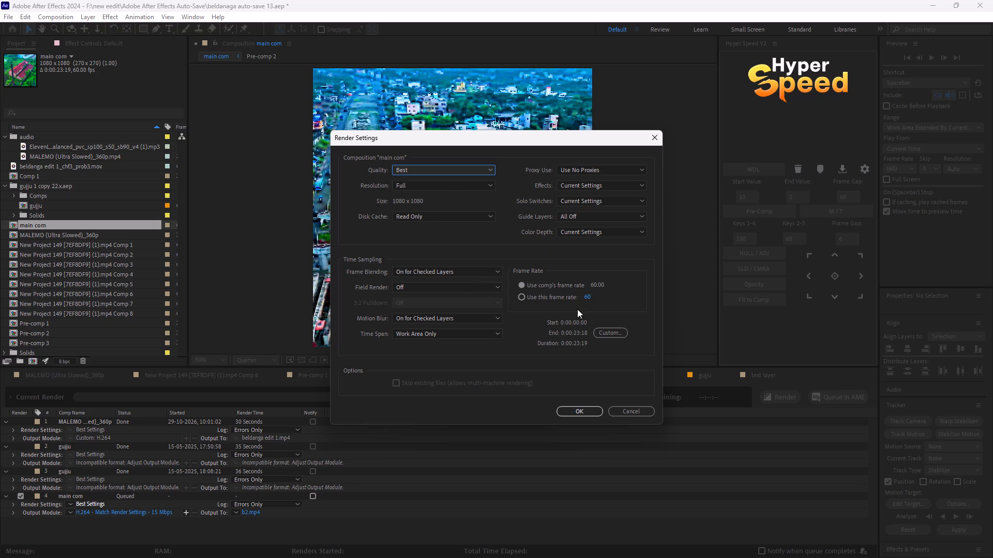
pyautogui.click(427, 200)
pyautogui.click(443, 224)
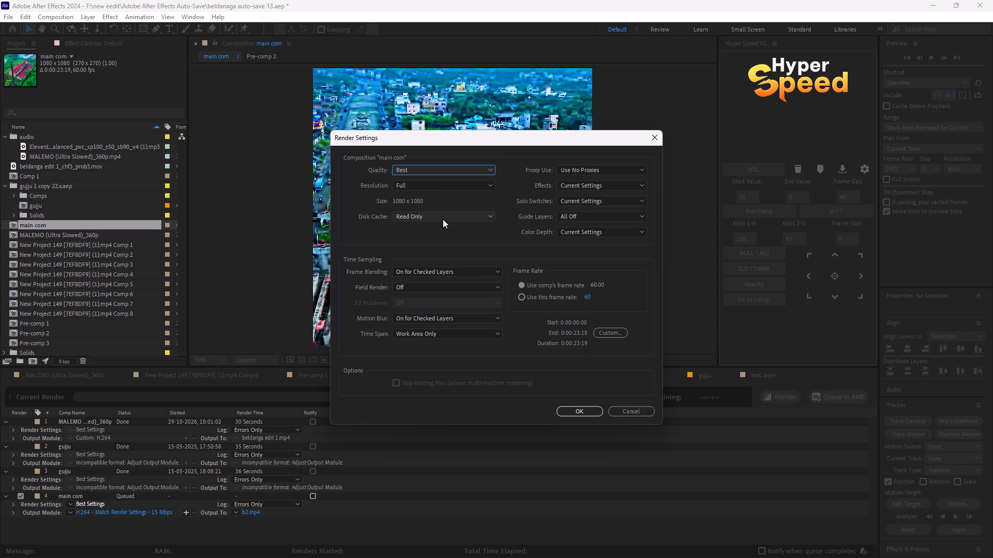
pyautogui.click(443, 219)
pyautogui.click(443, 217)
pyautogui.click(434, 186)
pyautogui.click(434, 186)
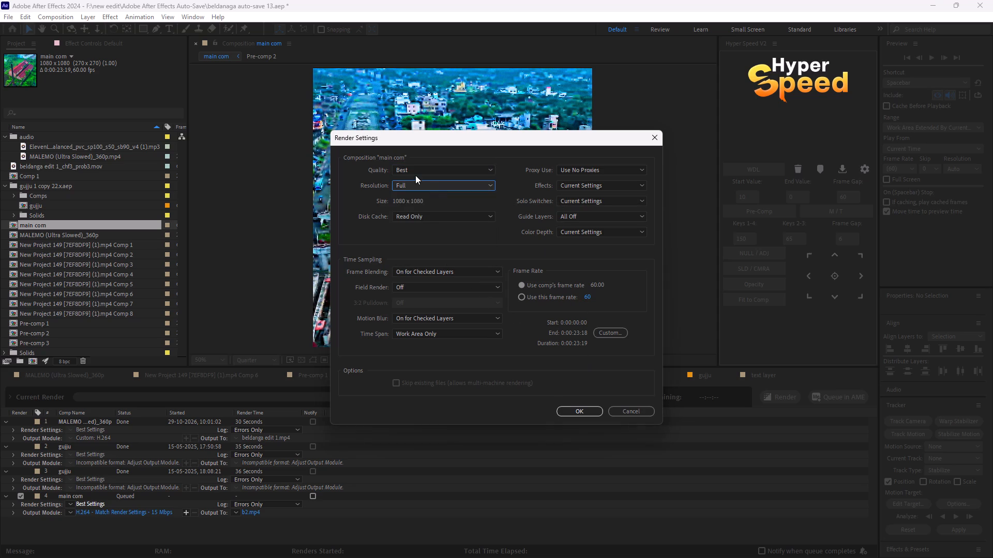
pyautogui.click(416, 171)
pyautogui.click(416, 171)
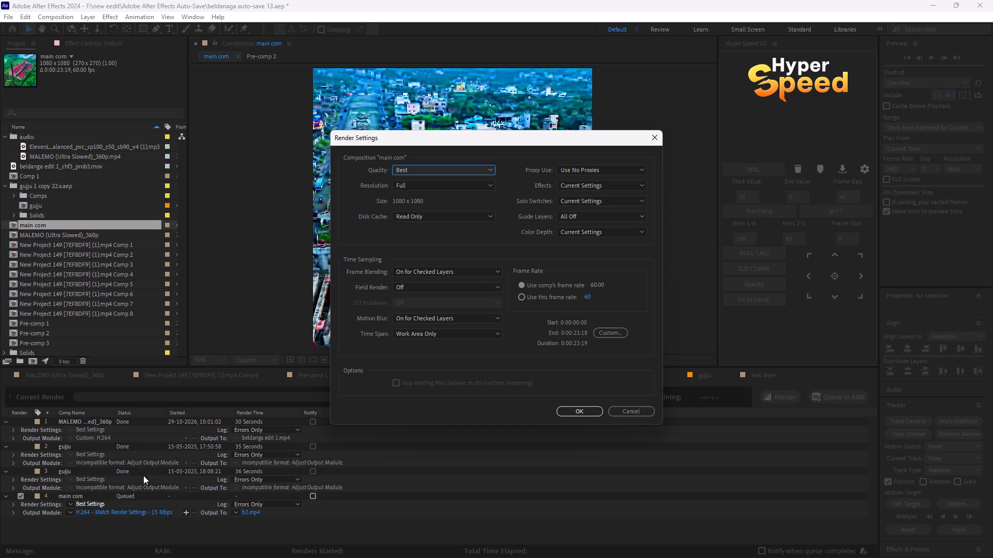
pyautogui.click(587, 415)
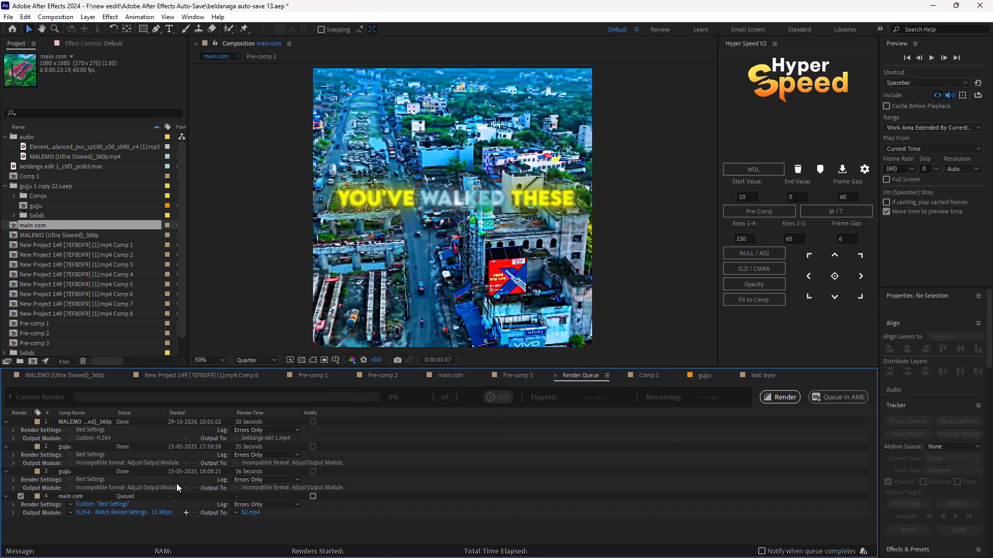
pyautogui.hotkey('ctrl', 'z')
# Reopen the render settings of the queued main com and accept them as they are.
pyautogui.click(99, 503)
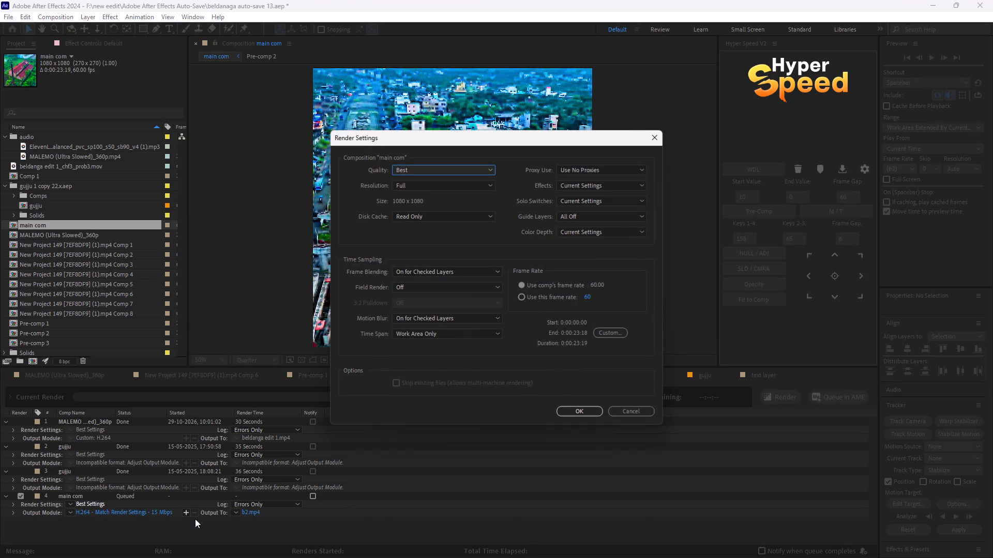
pyautogui.click(195, 519)
pyautogui.click(601, 410)
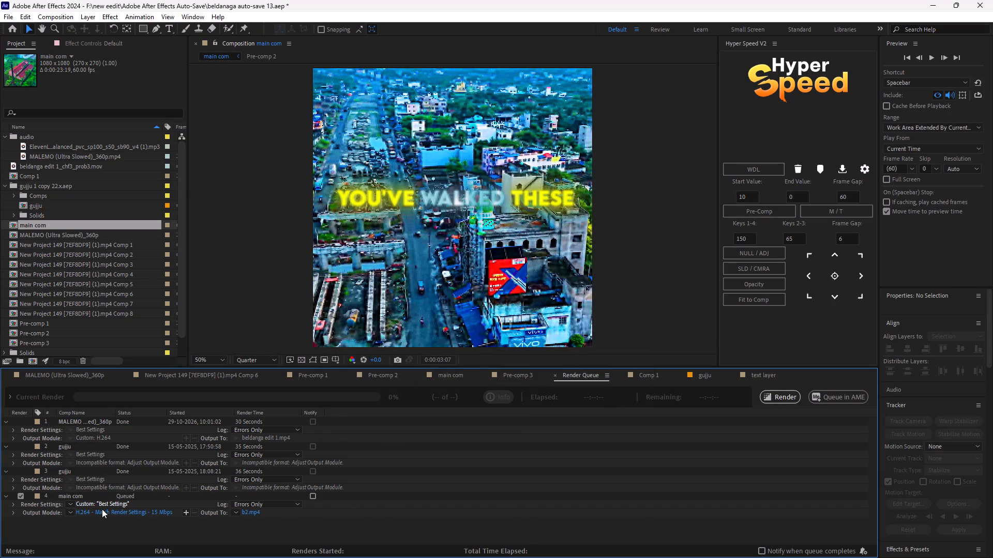
# Examine the output format choices in main com's output module and cancel without changing them.
pyautogui.click(102, 509)
pyautogui.click(107, 511)
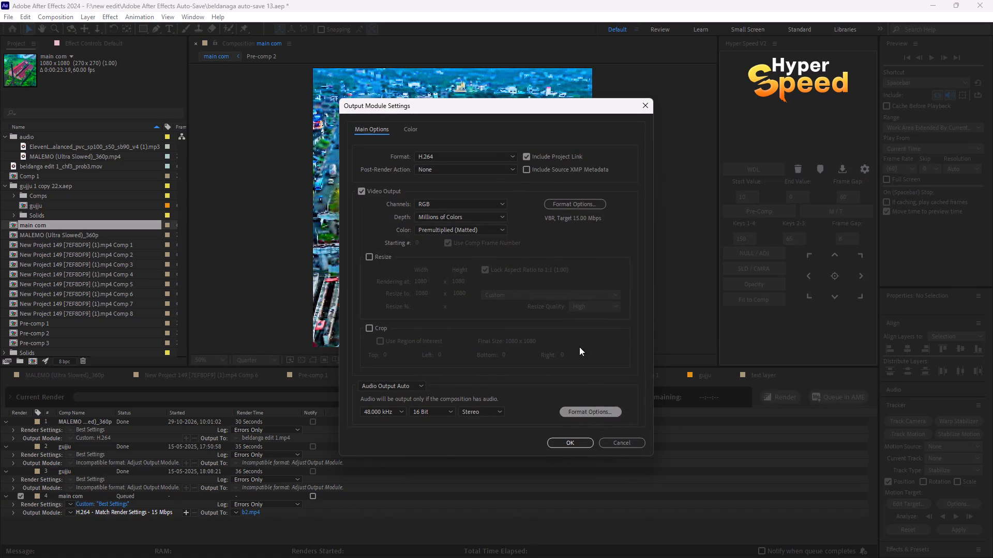
pyautogui.click(514, 157)
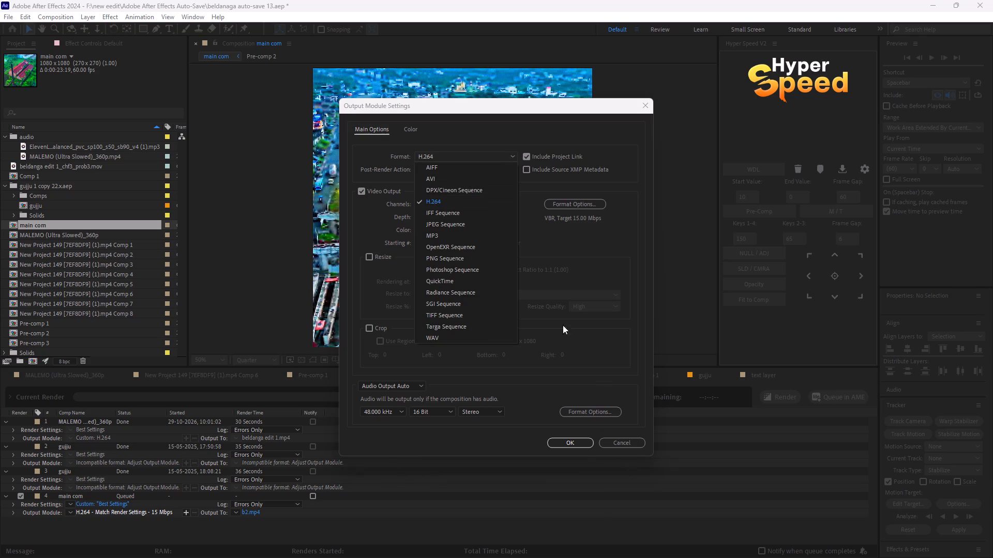
pyautogui.click(609, 443)
# Start rendering the queued main com to b2.mp4.
pyautogui.click(790, 392)
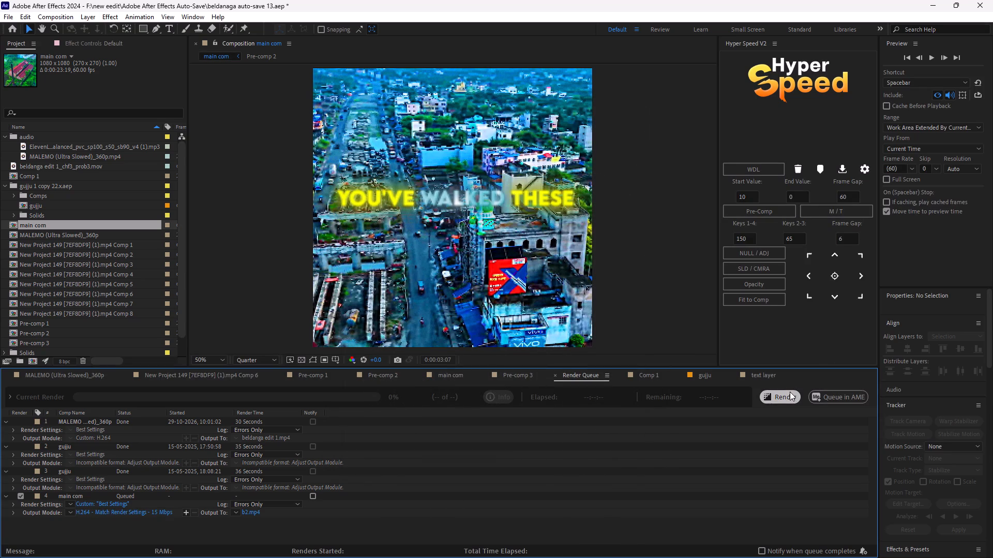
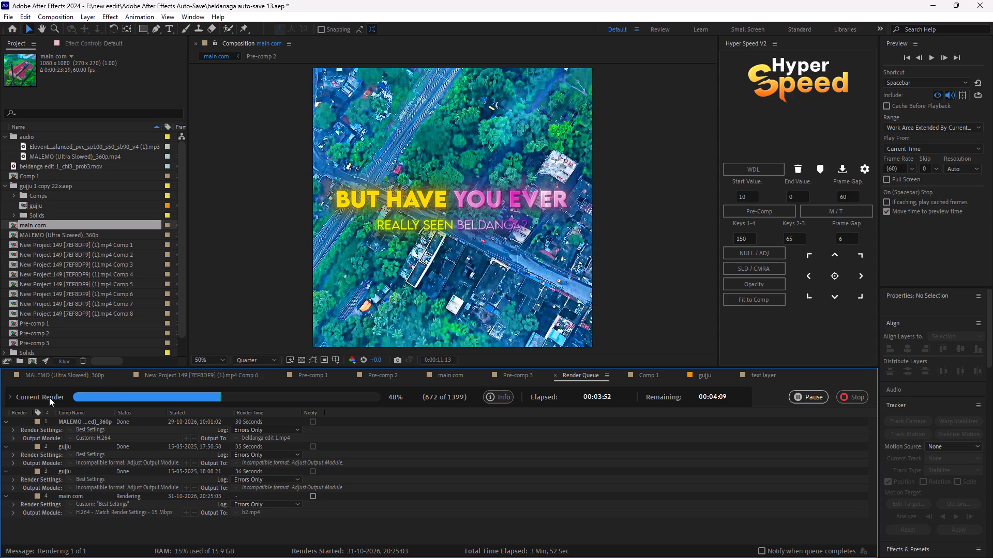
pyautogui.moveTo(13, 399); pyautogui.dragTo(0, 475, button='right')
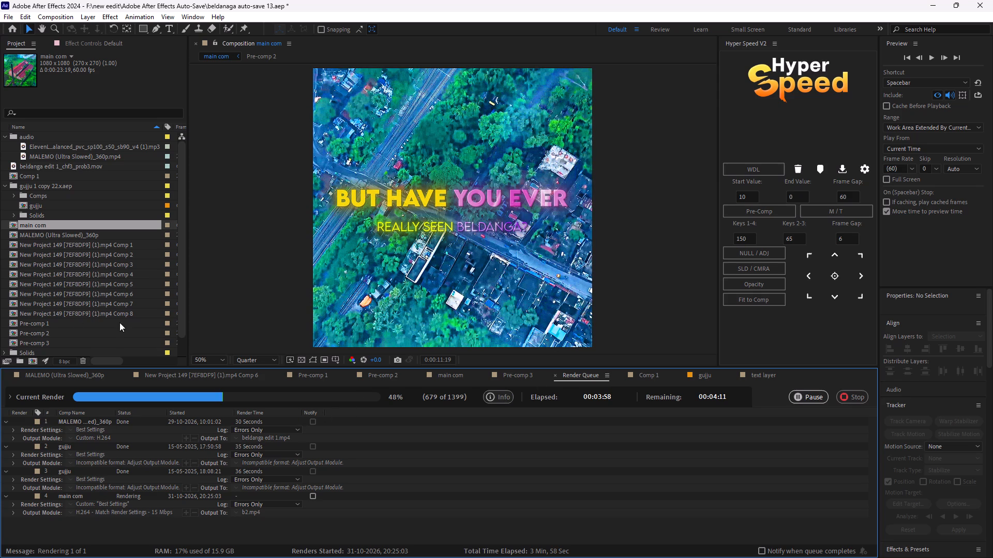
# Examine the frame rate and frame progress details of the running main com render, and close them.
pyautogui.click(487, 397)
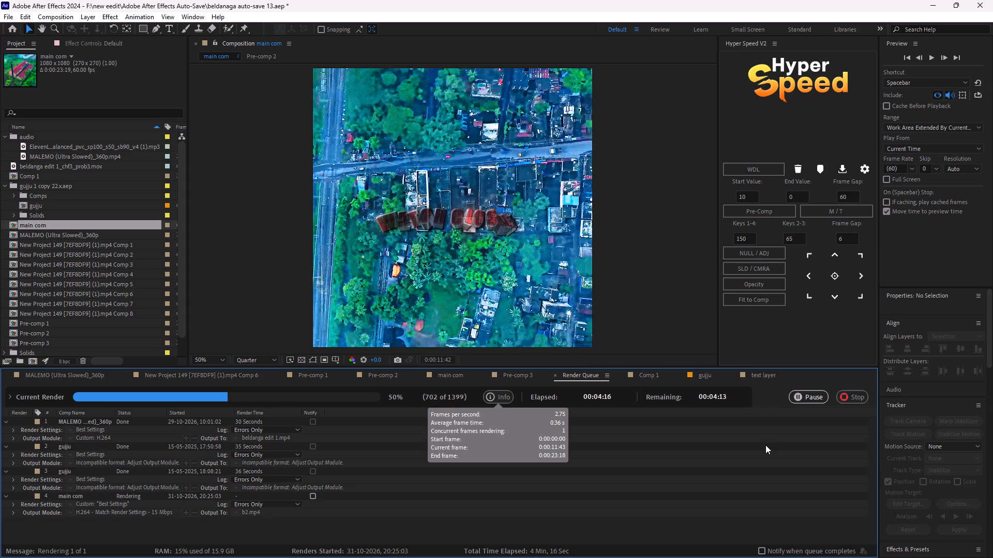
pyautogui.click(502, 399)
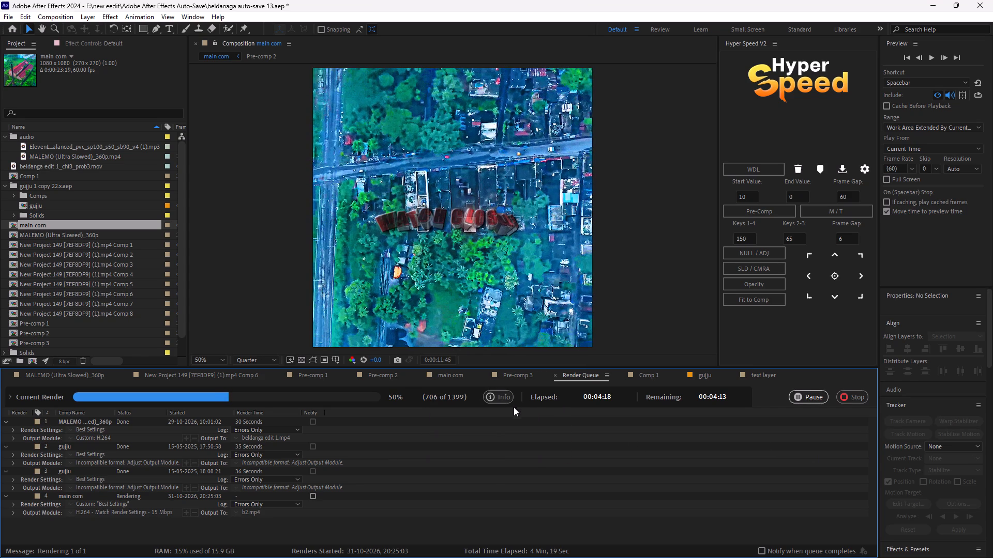
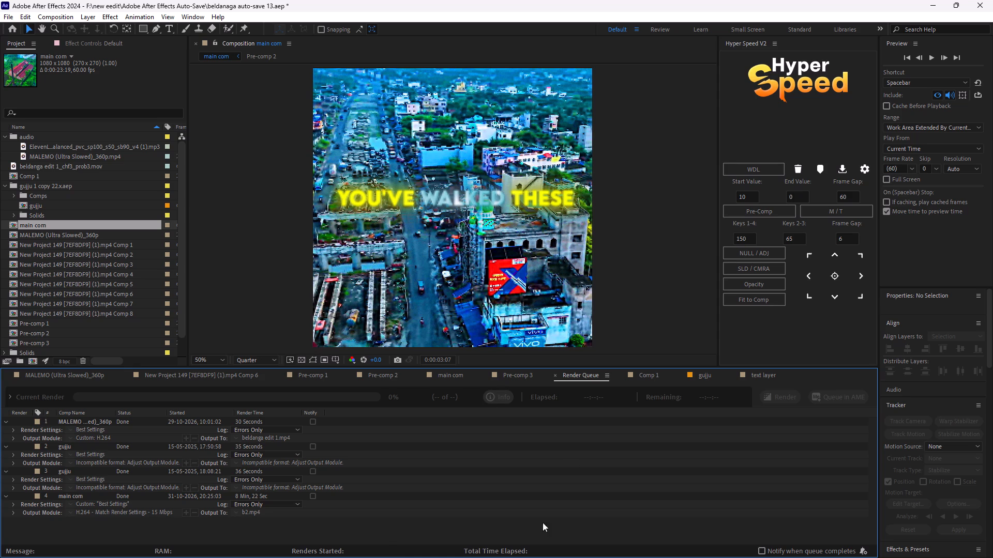
# Switch to File Explorer and open its Home view once the main com render is done.
pyautogui.click(447, 536)
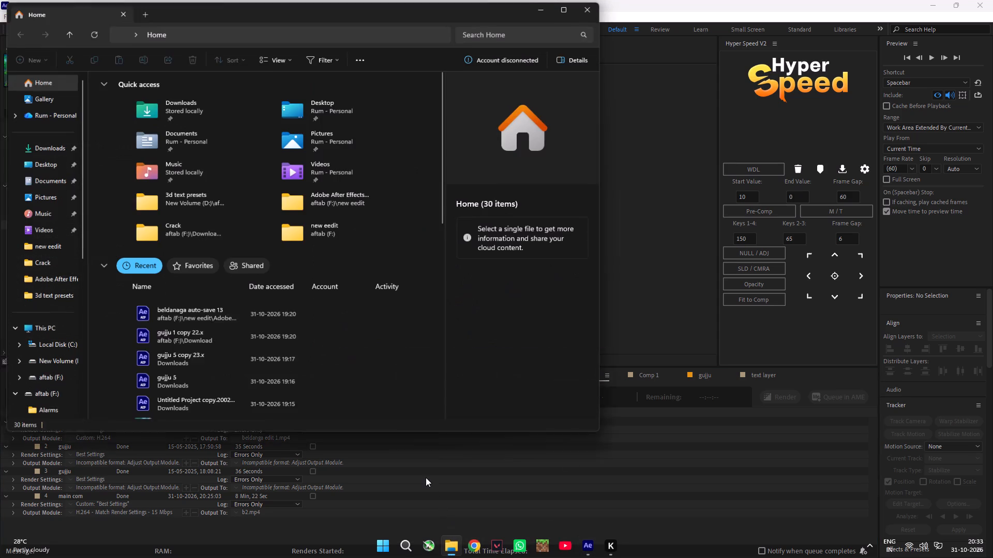
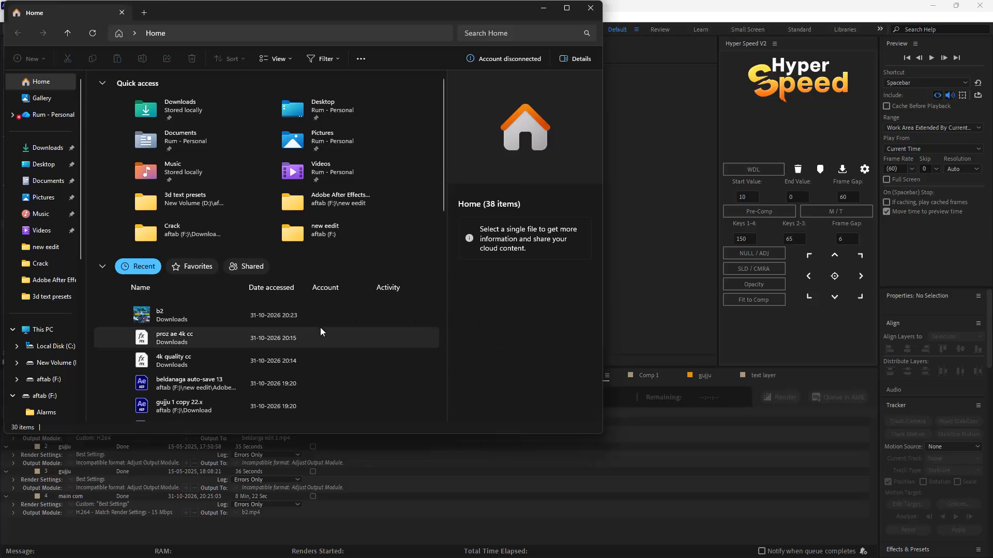
# Play the rendered b2 video in Media Player, review the section around its middle, and close the player.
pyautogui.doubleClick(319, 317)
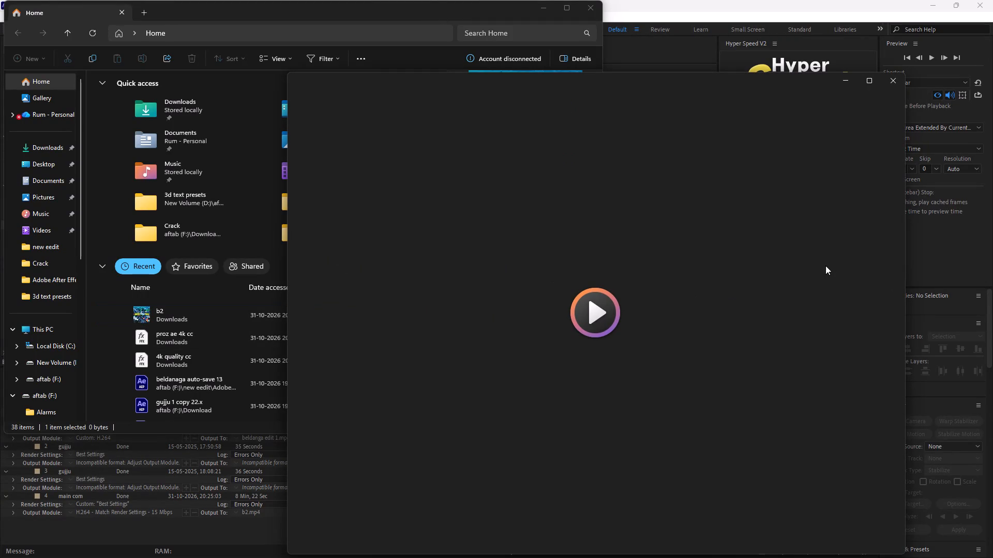
pyautogui.click(593, 10)
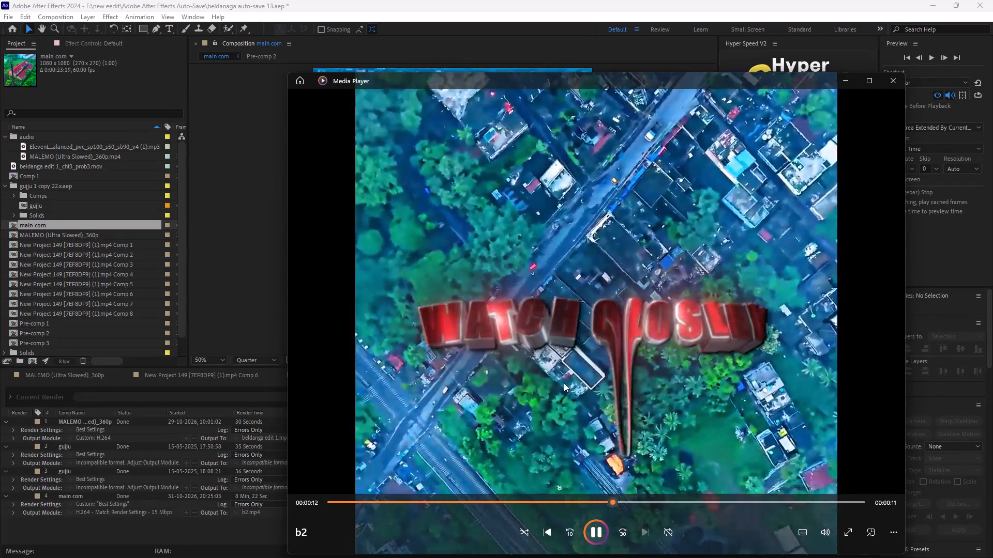
pyautogui.click(618, 503)
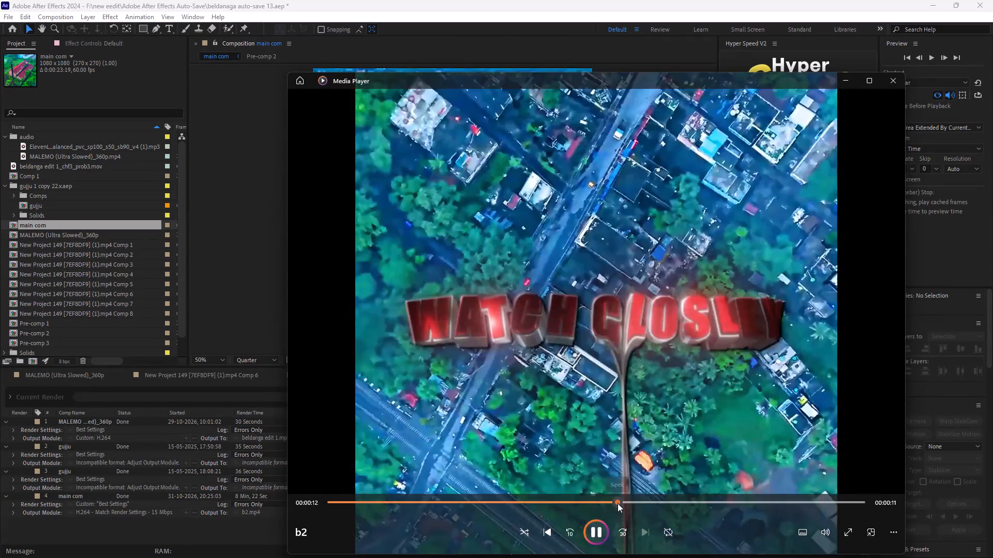
pyautogui.click(580, 504)
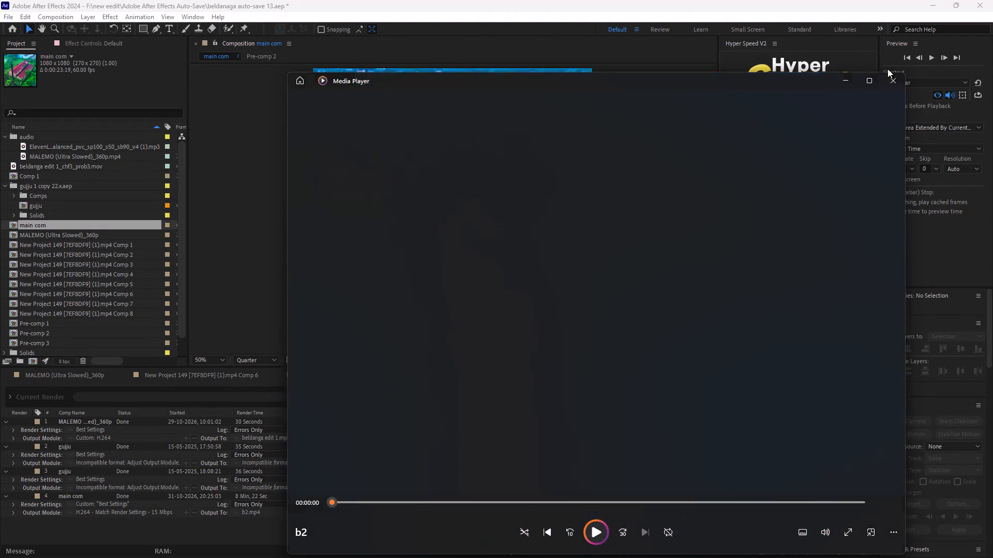
pyautogui.click(887, 72)
pyautogui.click(891, 81)
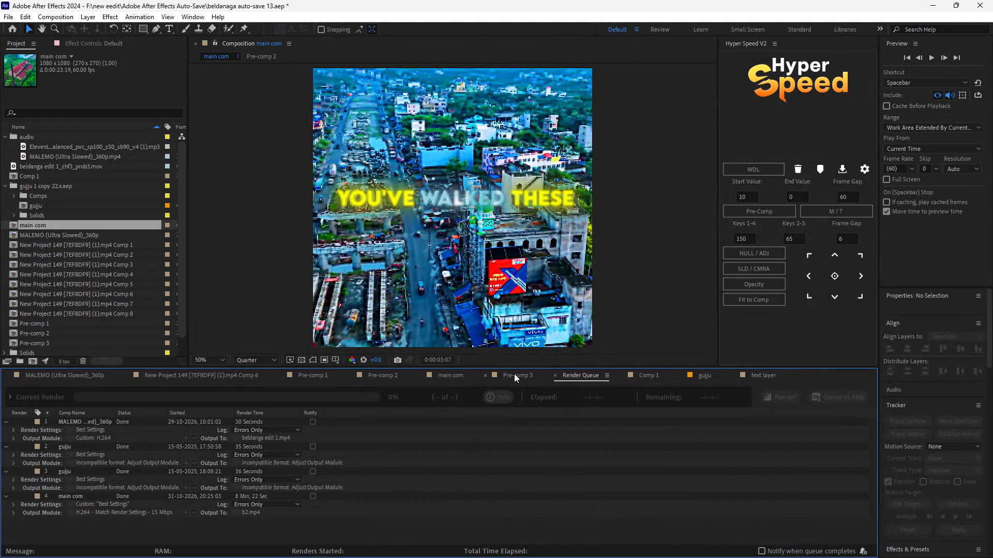
# Return to the main com timeline, collapse Adjustment Layer 10, and look through the edit at several points.
pyautogui.click(450, 379)
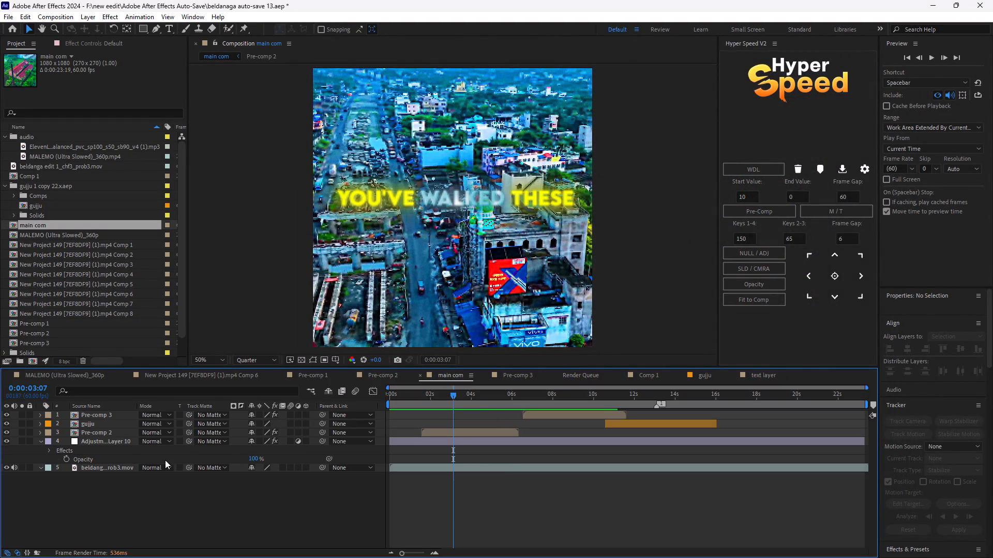
pyautogui.moveTo(455, 394); pyautogui.dragTo(655, 413)
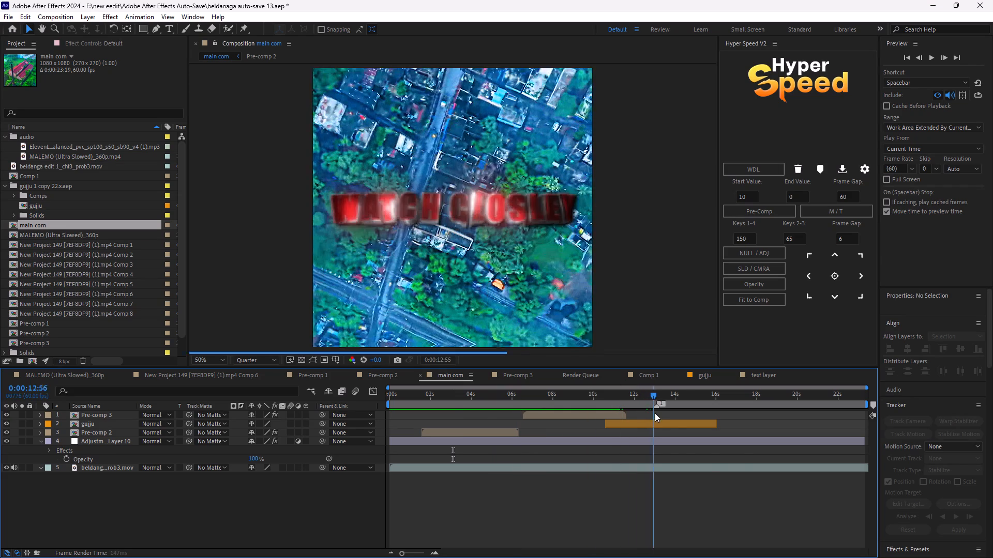
pyautogui.moveTo(655, 413); pyautogui.dragTo(822, 434)
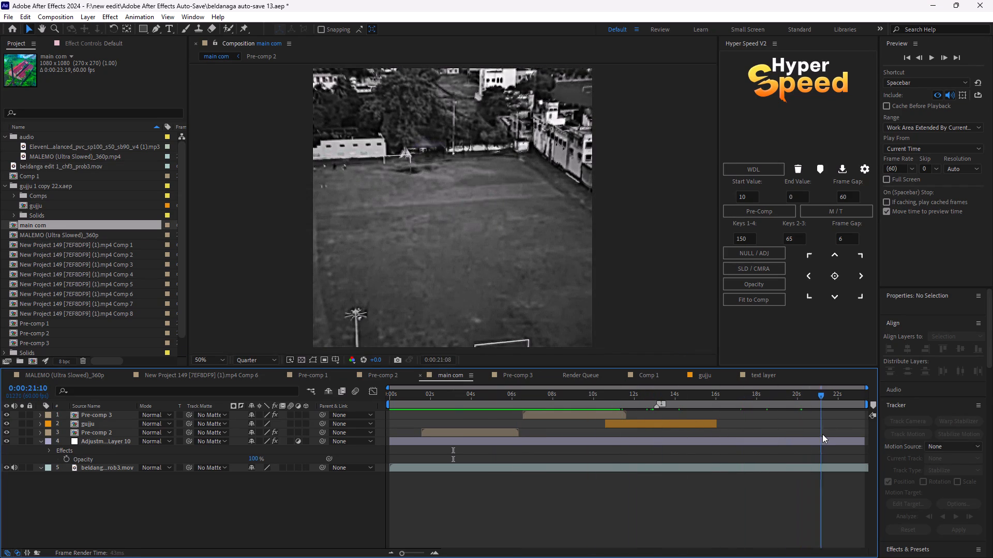
pyautogui.moveTo(822, 434); pyautogui.dragTo(592, 359)
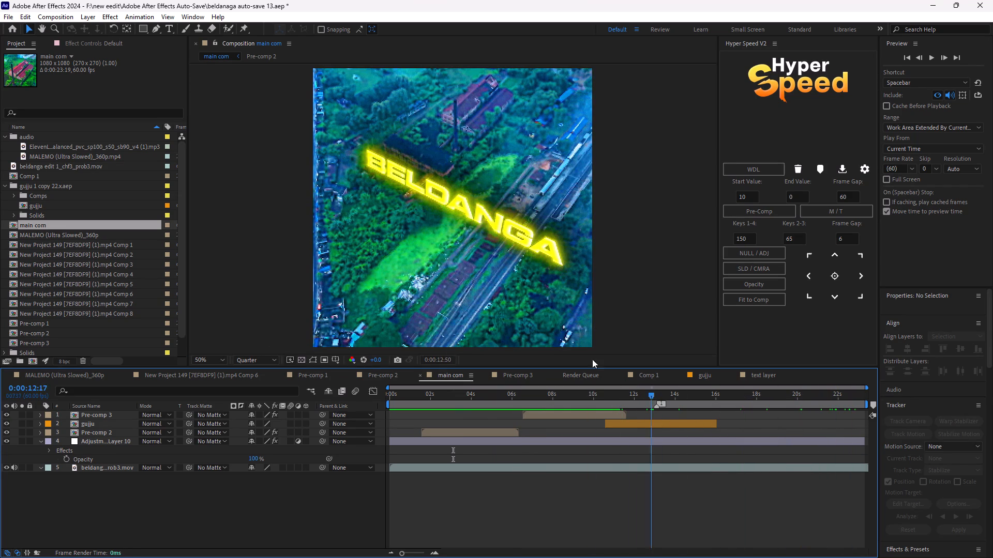
pyautogui.moveTo(592, 359); pyautogui.dragTo(523, 357)
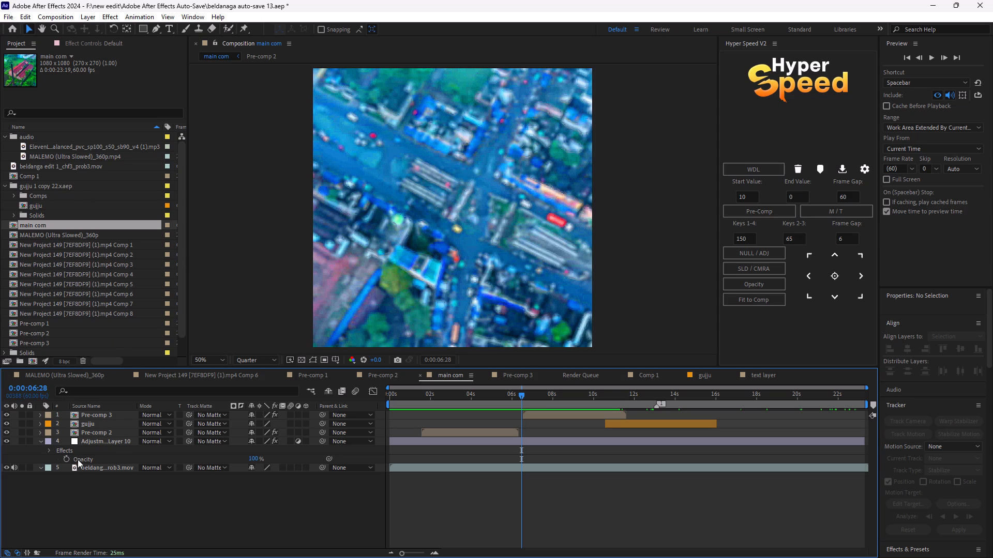
pyautogui.click(41, 444)
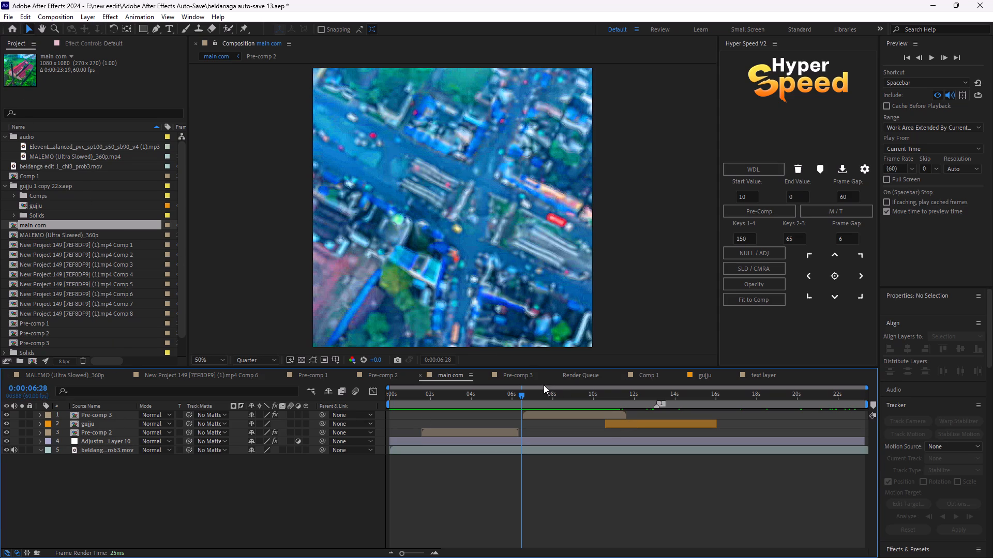
pyautogui.moveTo(526, 389); pyautogui.dragTo(534, 391)
pyautogui.moveTo(520, 398); pyautogui.dragTo(541, 404)
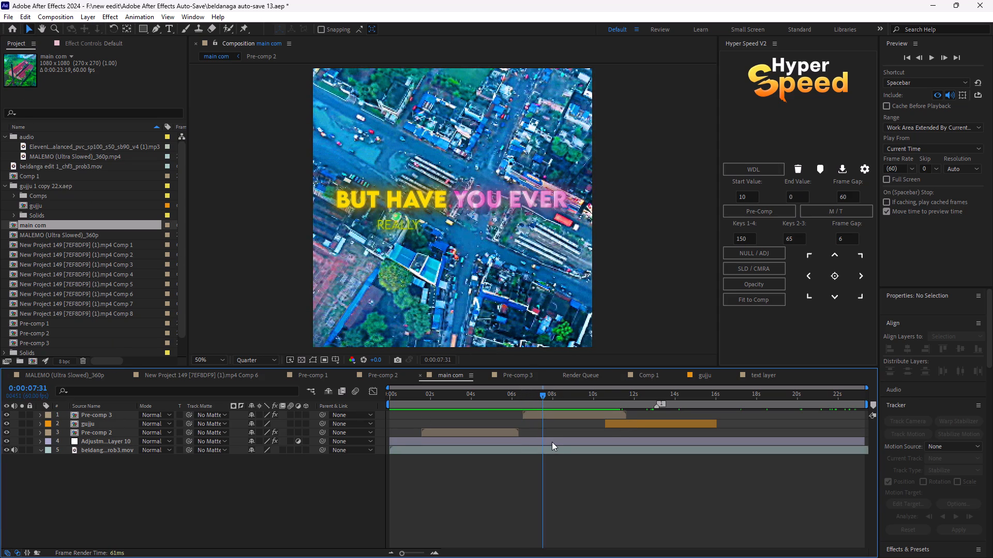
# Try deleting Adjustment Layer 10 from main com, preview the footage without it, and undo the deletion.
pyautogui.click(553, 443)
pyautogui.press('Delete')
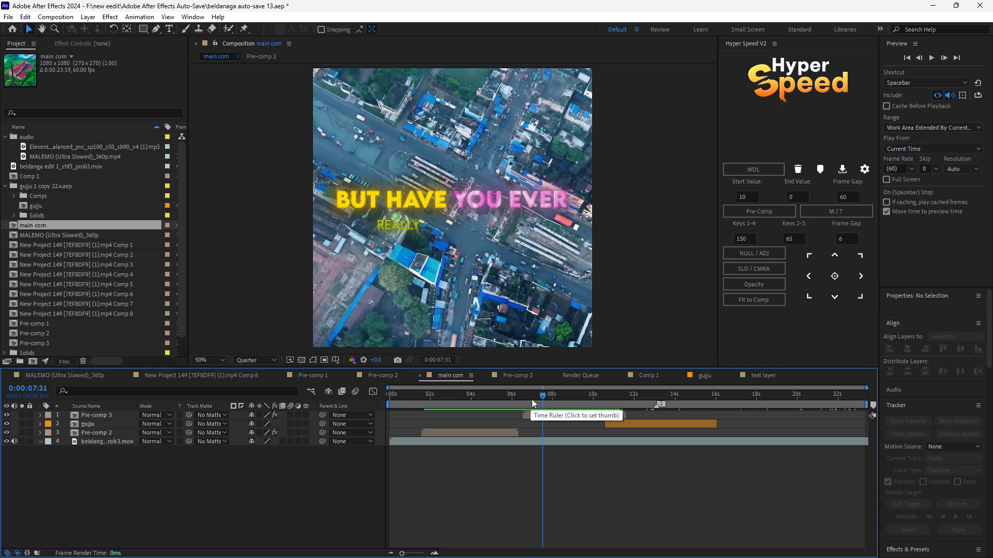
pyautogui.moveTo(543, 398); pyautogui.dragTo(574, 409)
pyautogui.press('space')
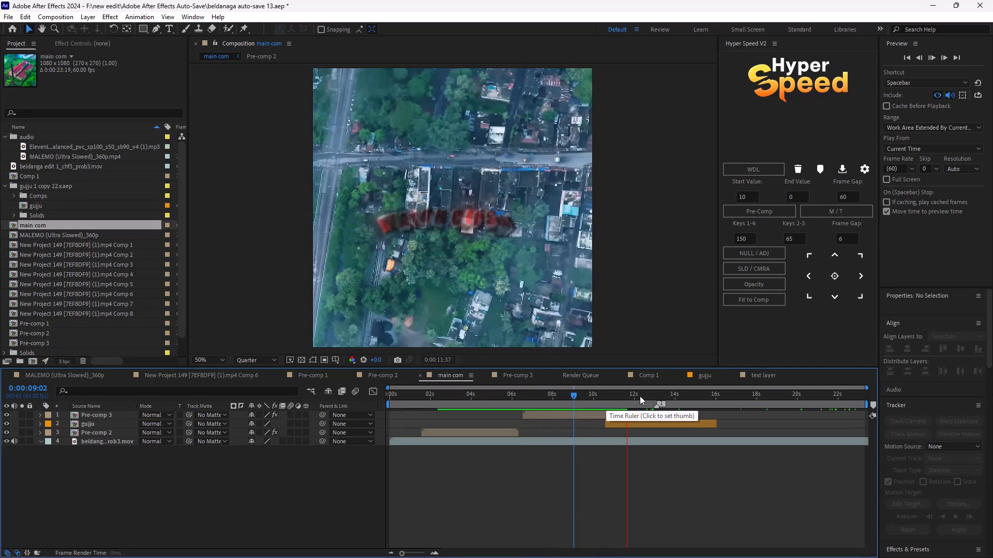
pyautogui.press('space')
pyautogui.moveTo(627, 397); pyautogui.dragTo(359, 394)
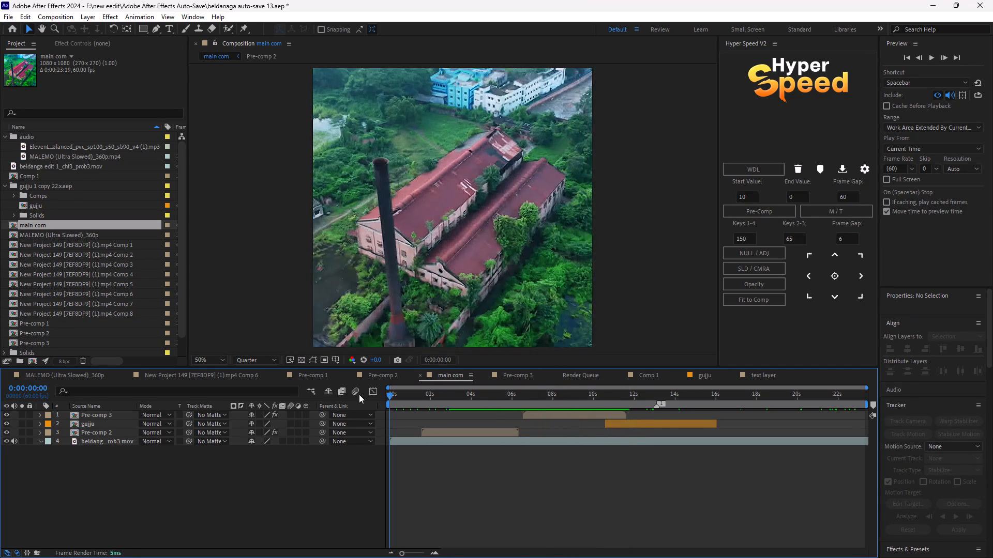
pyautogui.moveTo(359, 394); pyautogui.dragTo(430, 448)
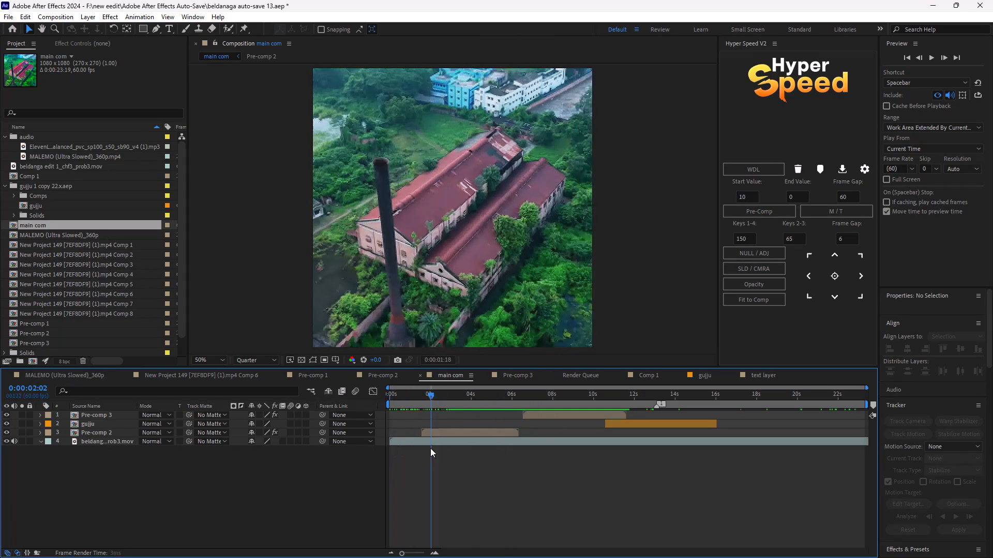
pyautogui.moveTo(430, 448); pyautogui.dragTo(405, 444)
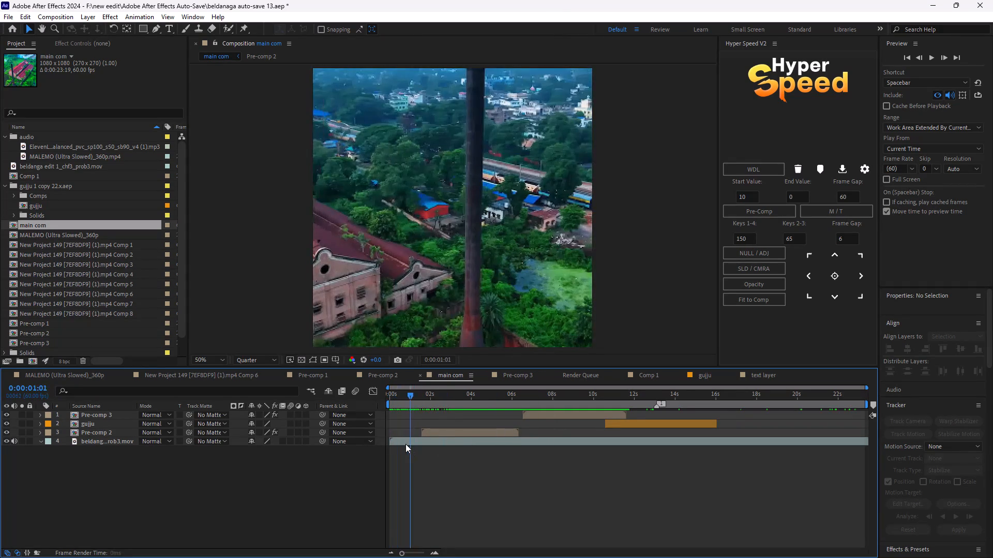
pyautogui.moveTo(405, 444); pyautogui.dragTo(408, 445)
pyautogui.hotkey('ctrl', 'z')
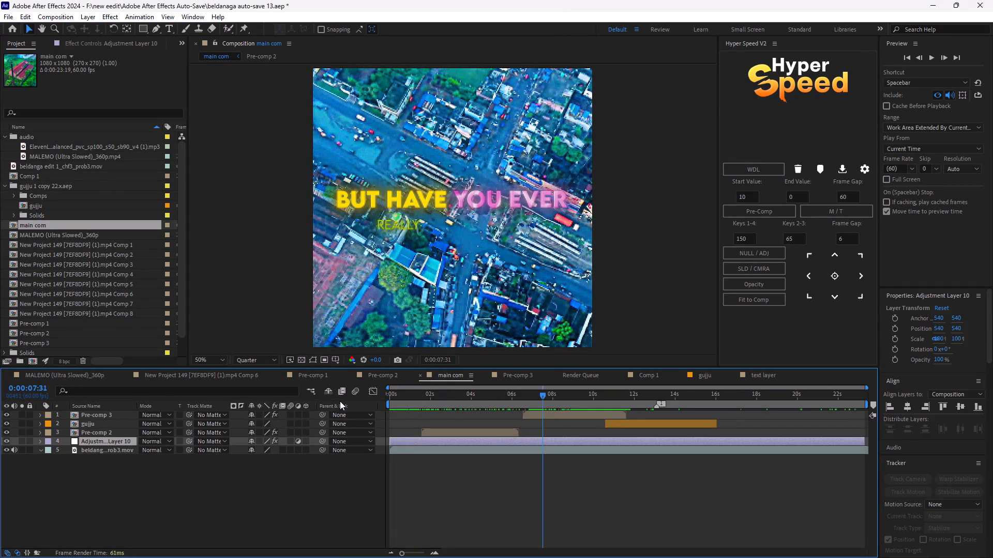
# Remove all effects from Adjustment Layer 10, including S_Sharpen, the BCC Unsharp Masks and Hue/Saturation.
pyautogui.click(404, 438)
pyautogui.click(74, 50)
pyautogui.click(62, 66)
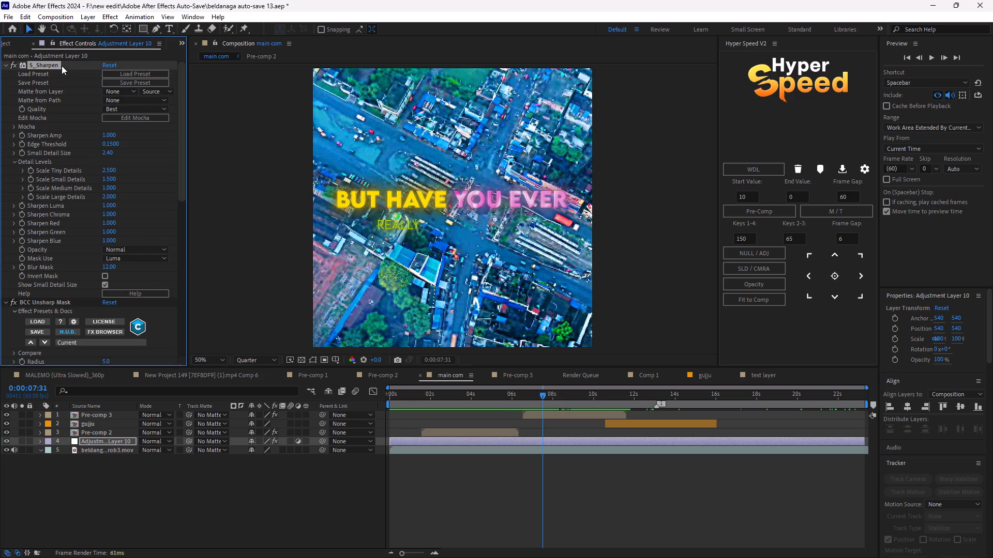
pyautogui.press('Delete')
pyautogui.click(28, 66)
pyautogui.press('Delete')
pyautogui.click(31, 67)
pyautogui.press('Delete')
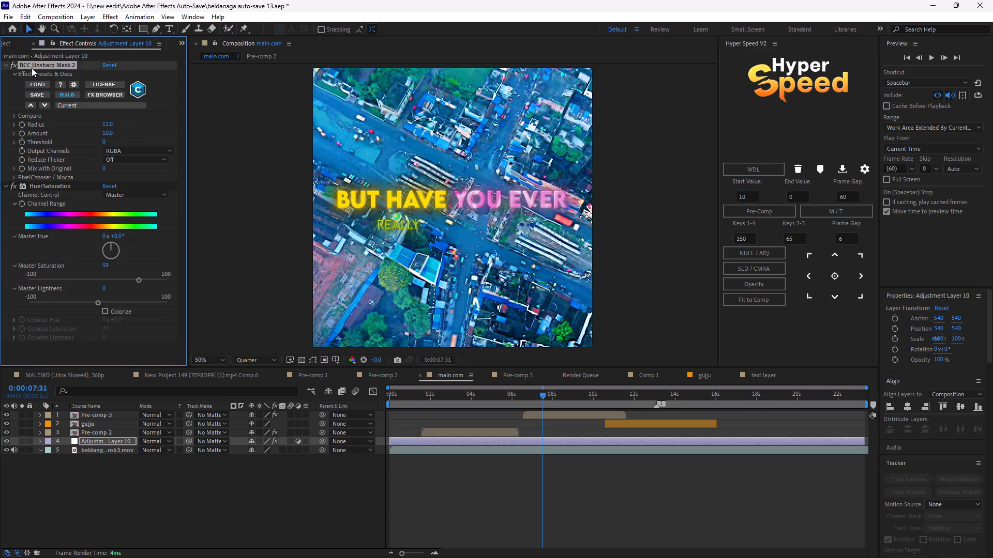
pyautogui.click(41, 65)
pyautogui.press('Delete')
# Apply the MUGEN.PRIME CC animation preset from D:\dowloadwe\abba to Adjustment Layer 10.
pyautogui.hotkey('ctrl', 'space')
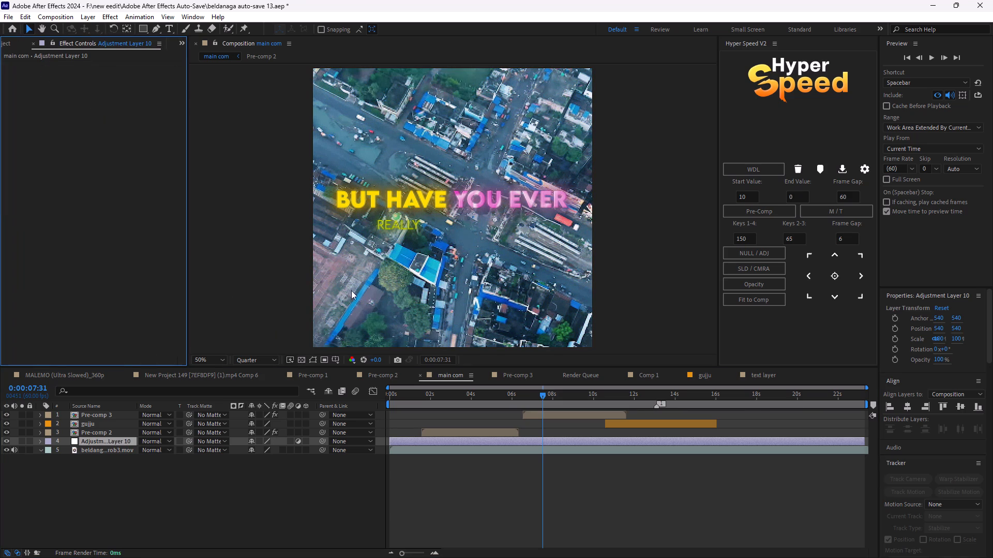
pyautogui.hotkey('ctrl', 'space')
pyautogui.click(129, 21)
pyautogui.click(143, 43)
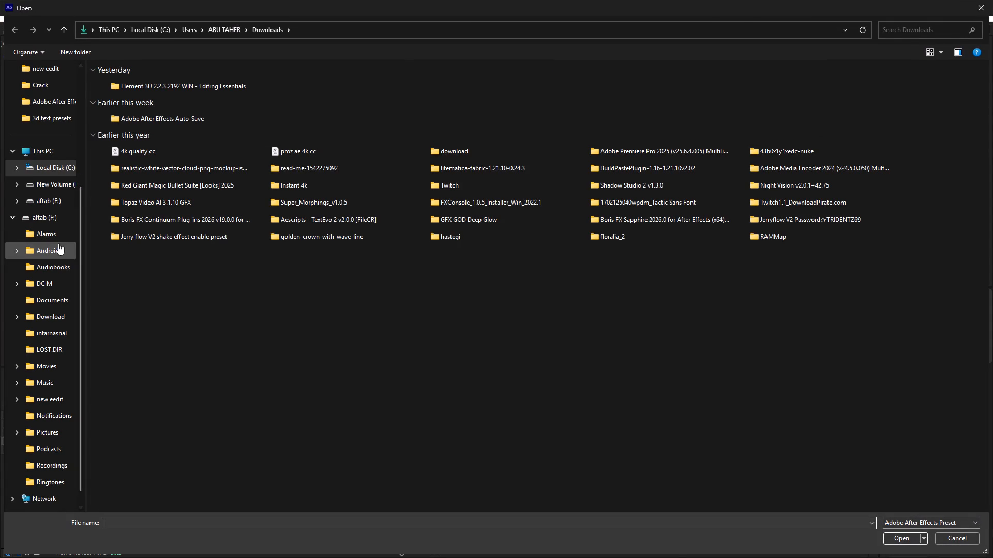
pyautogui.click(47, 182)
pyautogui.doubleClick(134, 100)
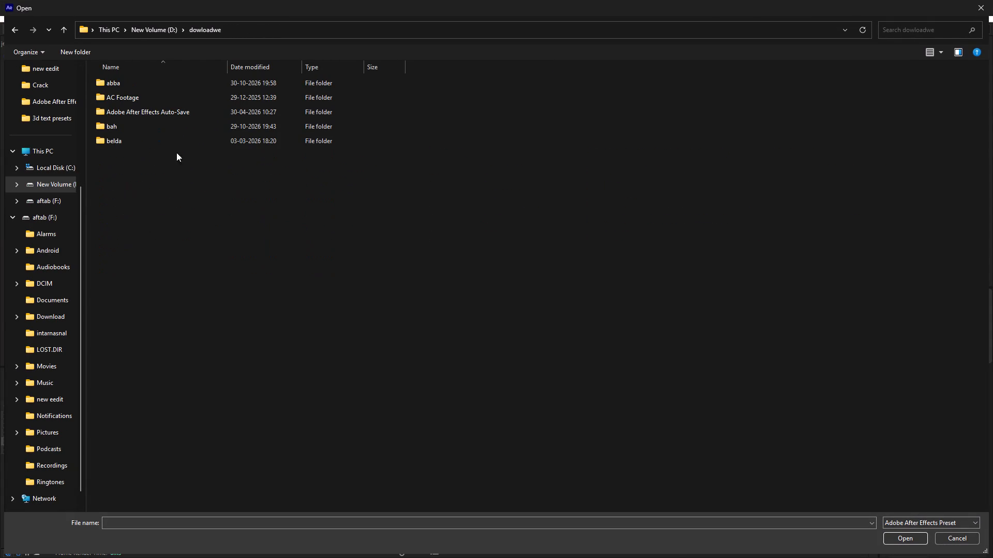
pyautogui.doubleClick(145, 88)
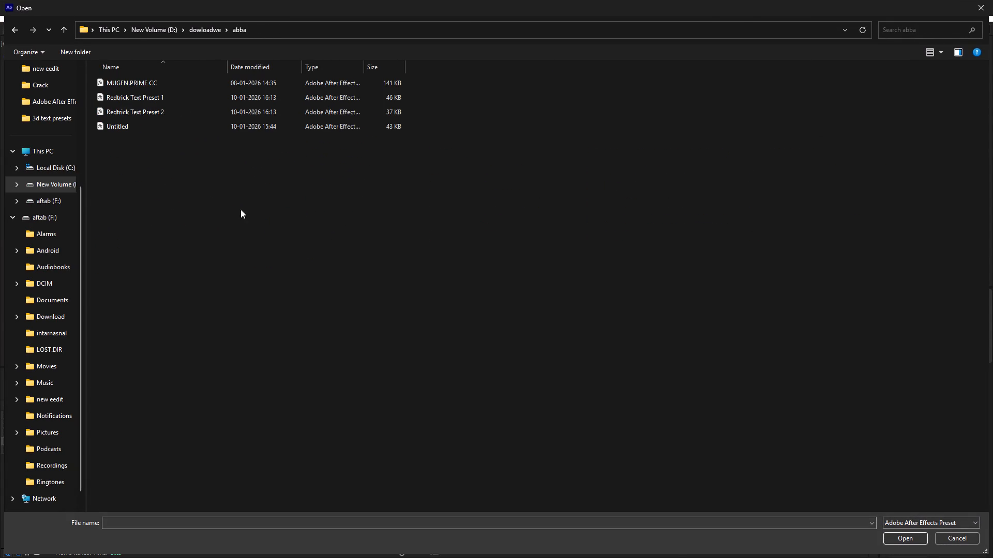
pyautogui.doubleClick(141, 88)
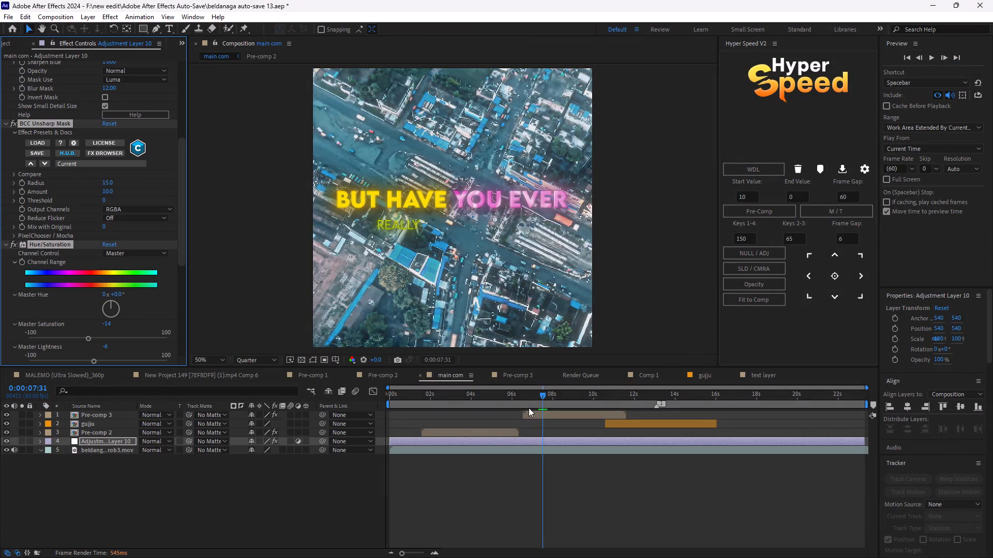
# Preview the opening of main com with the new colour preset and set the viewer resolution to Full.
pyautogui.moveTo(537, 399); pyautogui.dragTo(368, 396)
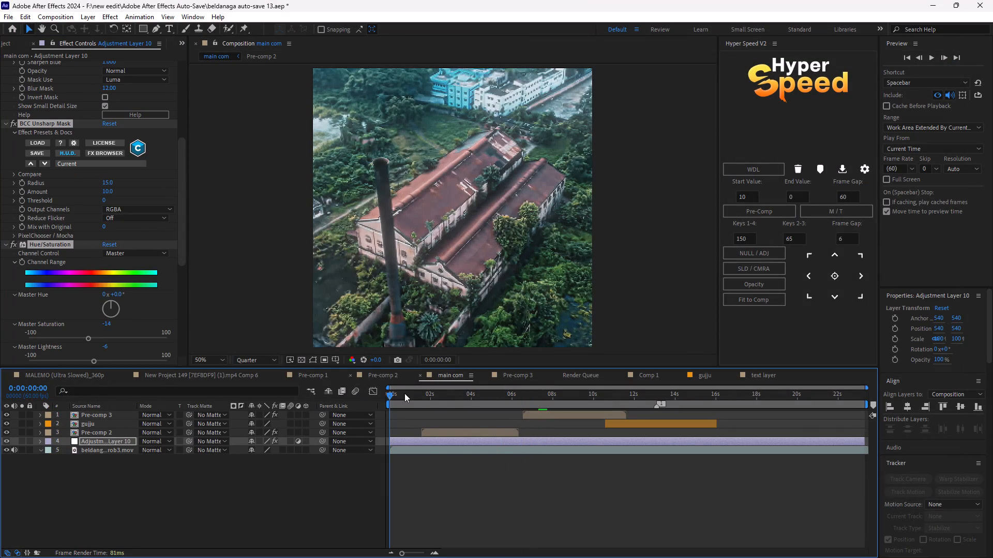
pyautogui.press('space')
pyautogui.press('space')
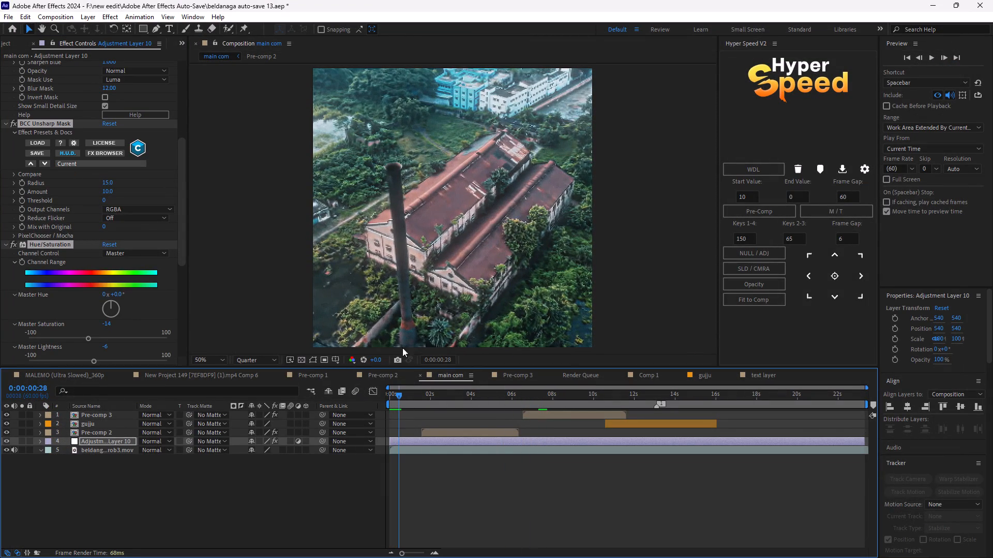
pyautogui.click(261, 360)
pyautogui.click(266, 388)
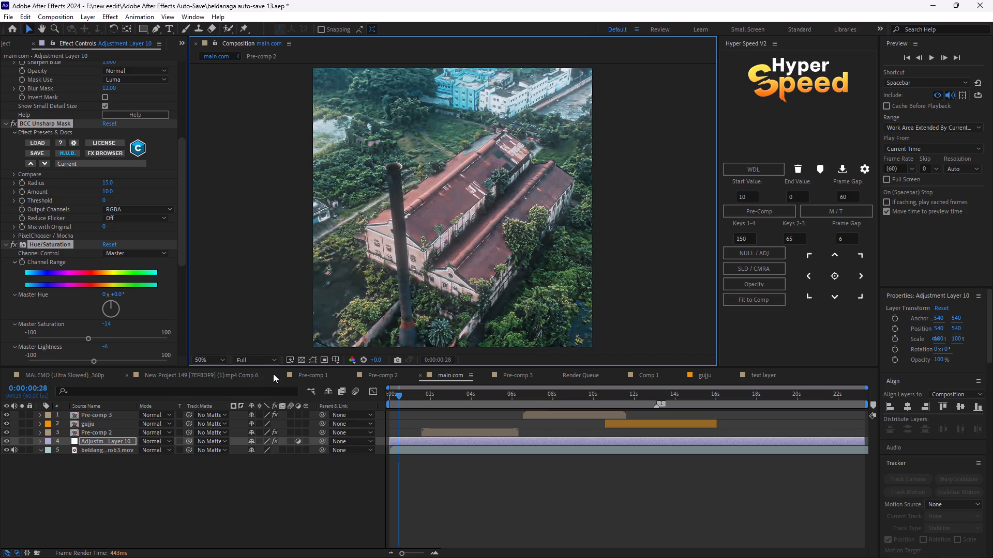
pyautogui.click(265, 371)
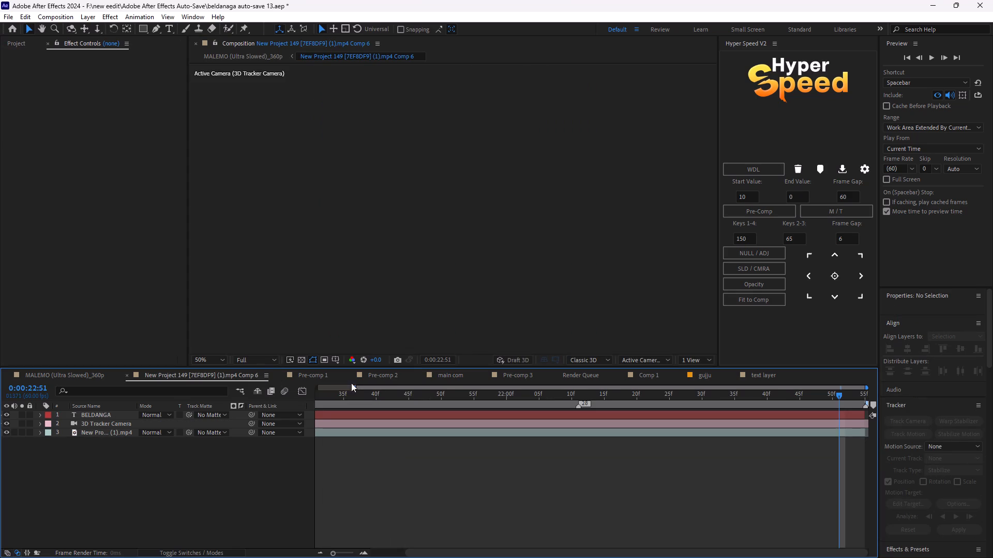
pyautogui.click(457, 375)
pyautogui.click(266, 357)
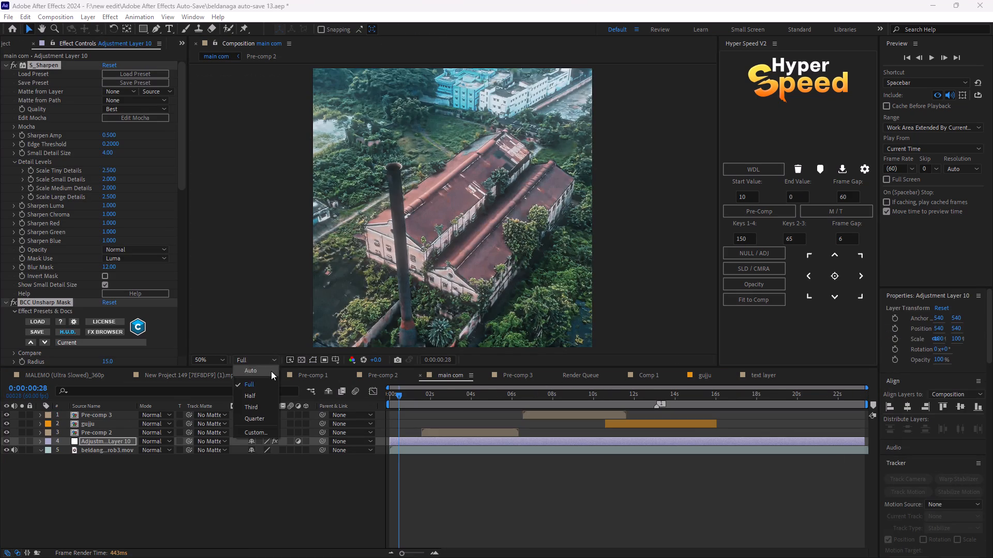
pyautogui.click(66, 280)
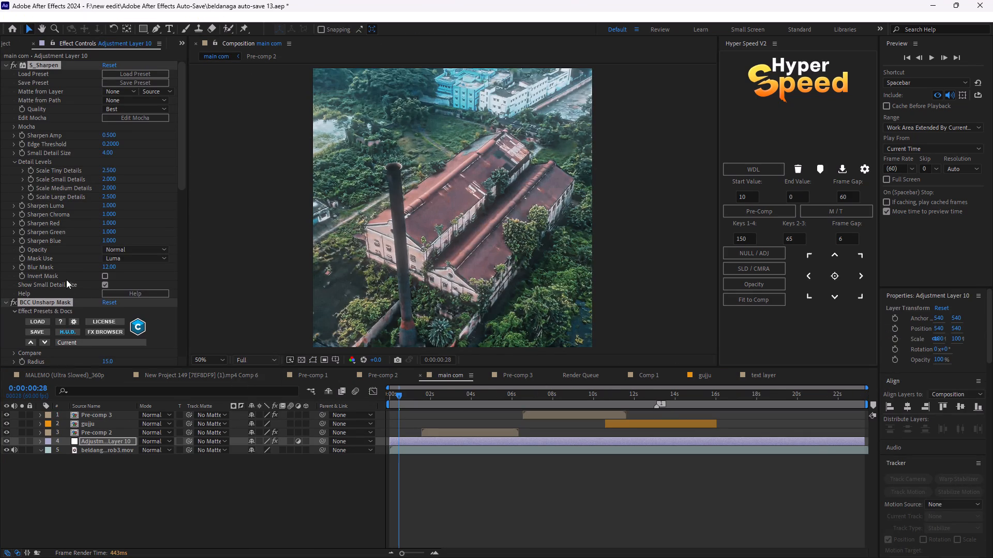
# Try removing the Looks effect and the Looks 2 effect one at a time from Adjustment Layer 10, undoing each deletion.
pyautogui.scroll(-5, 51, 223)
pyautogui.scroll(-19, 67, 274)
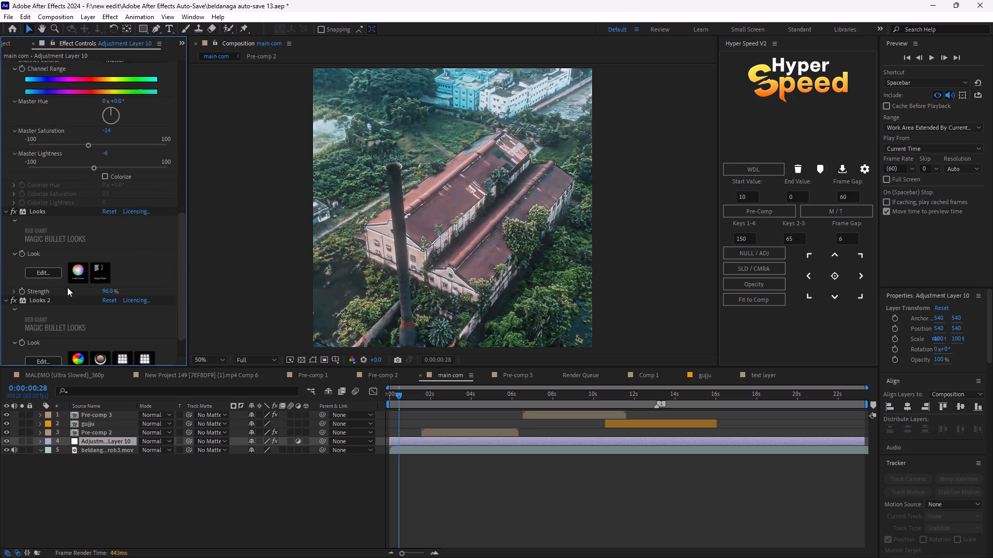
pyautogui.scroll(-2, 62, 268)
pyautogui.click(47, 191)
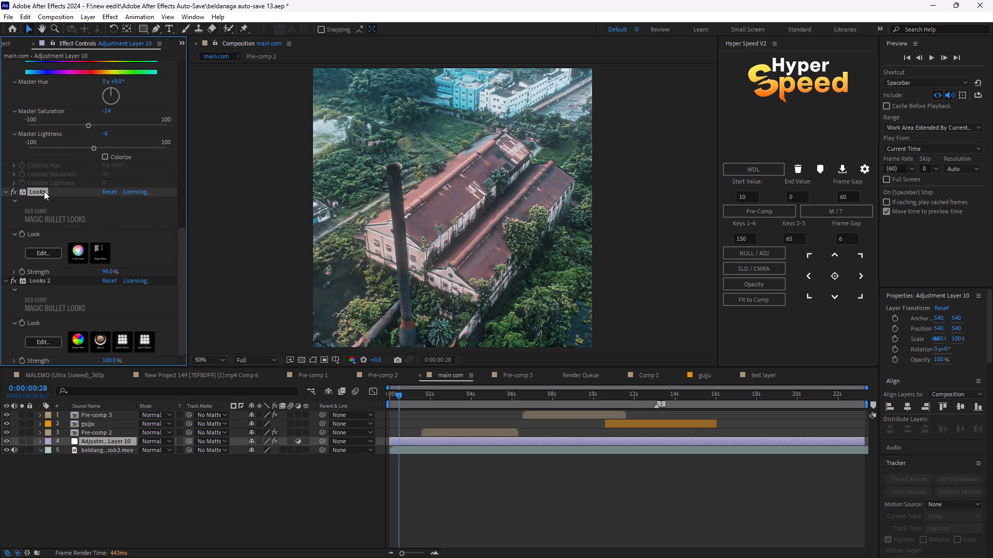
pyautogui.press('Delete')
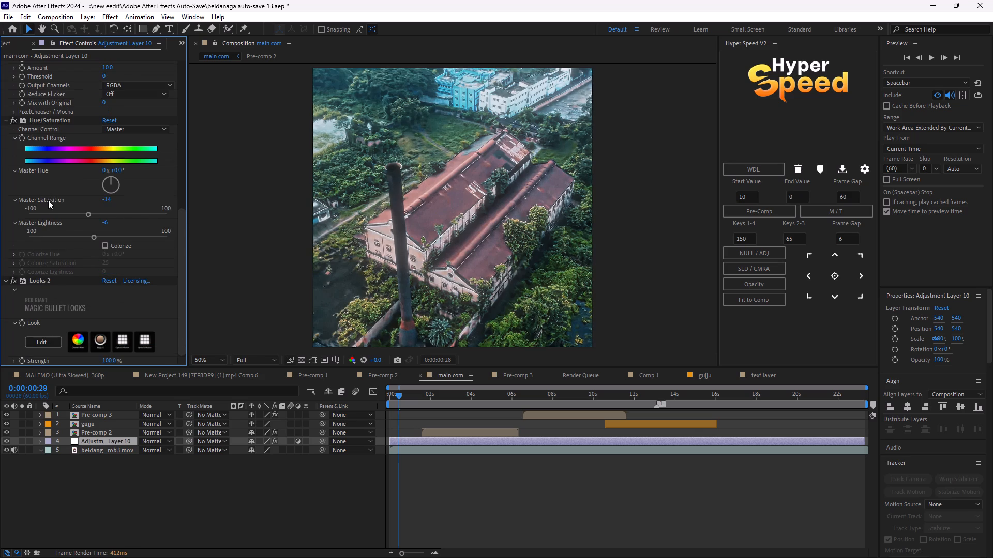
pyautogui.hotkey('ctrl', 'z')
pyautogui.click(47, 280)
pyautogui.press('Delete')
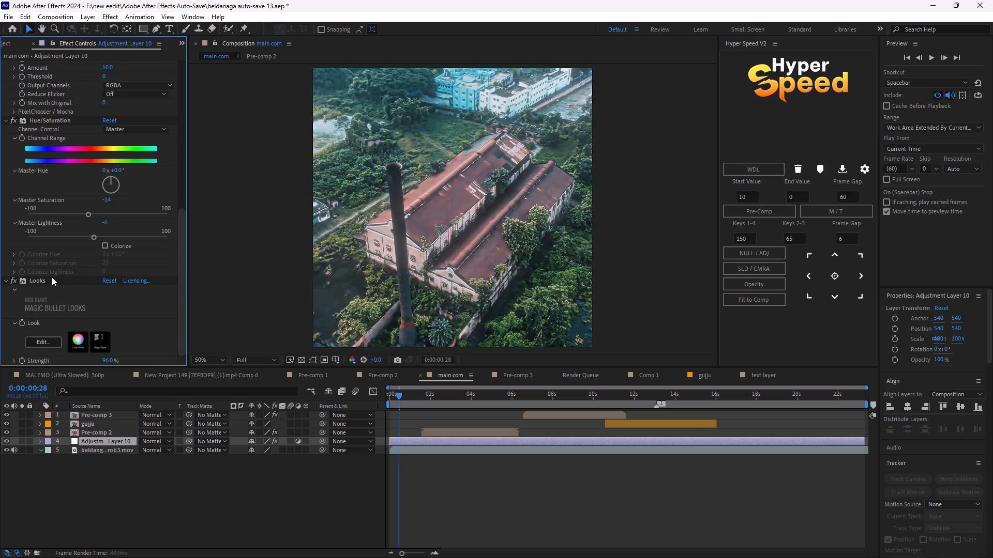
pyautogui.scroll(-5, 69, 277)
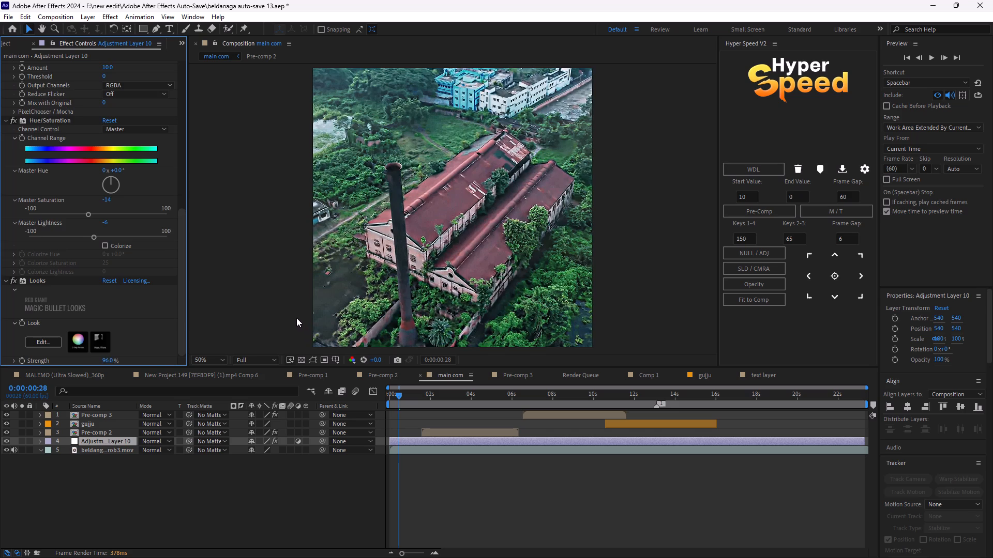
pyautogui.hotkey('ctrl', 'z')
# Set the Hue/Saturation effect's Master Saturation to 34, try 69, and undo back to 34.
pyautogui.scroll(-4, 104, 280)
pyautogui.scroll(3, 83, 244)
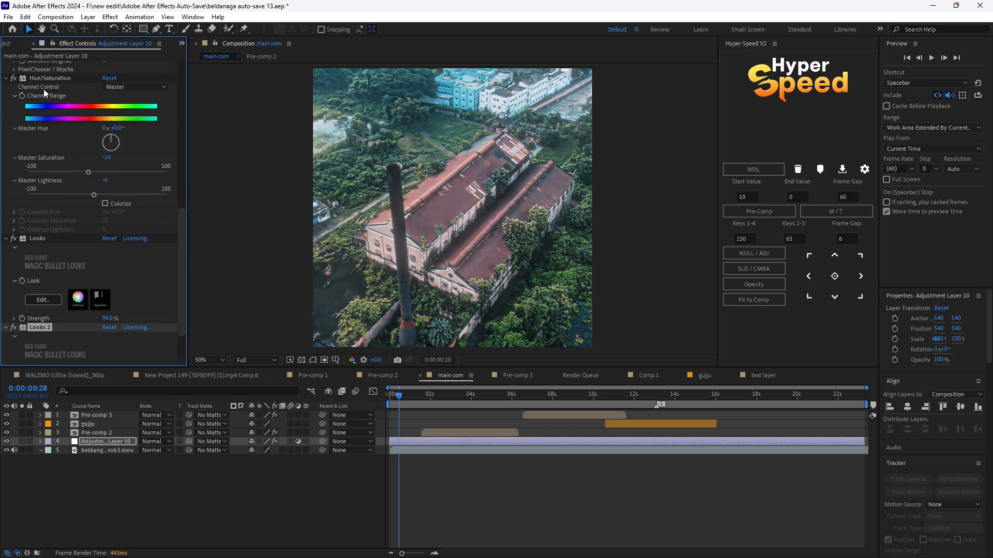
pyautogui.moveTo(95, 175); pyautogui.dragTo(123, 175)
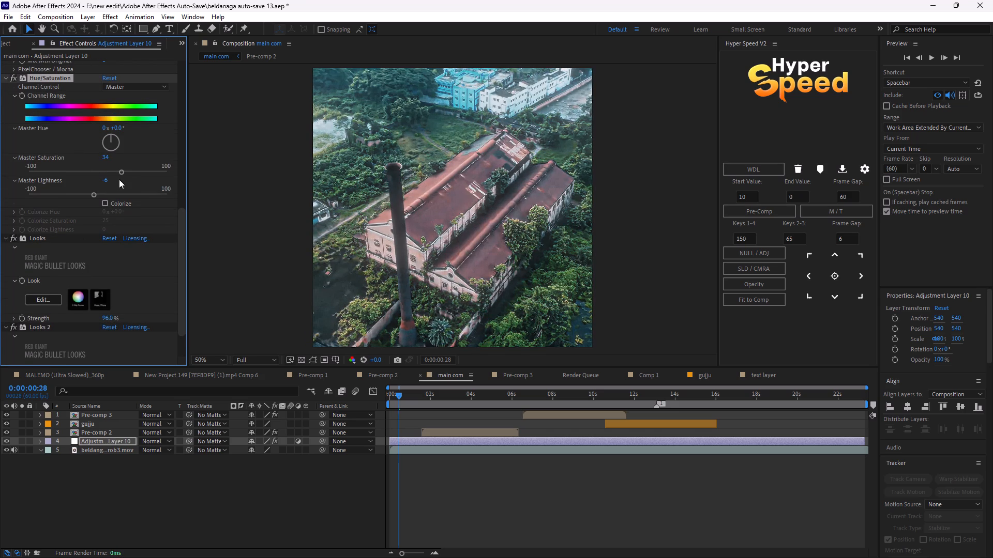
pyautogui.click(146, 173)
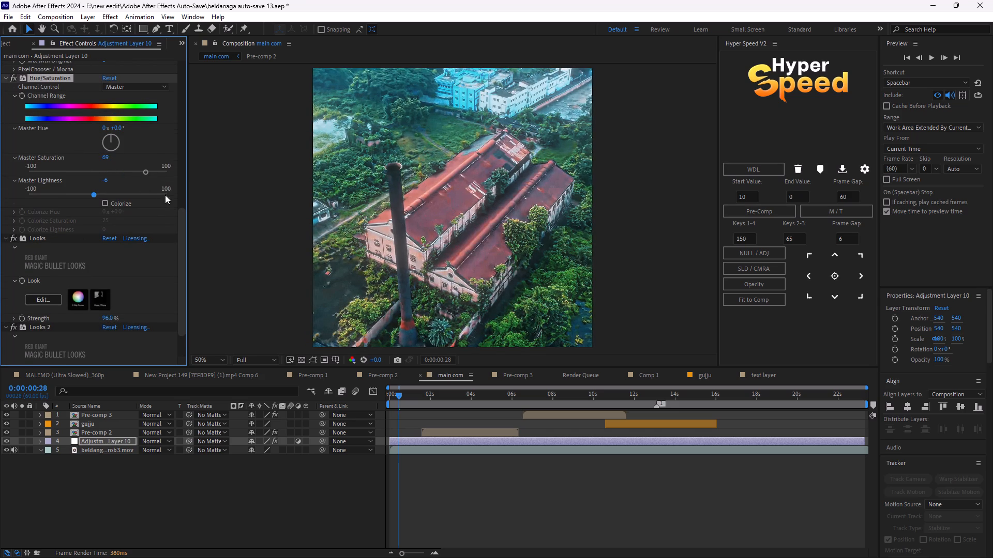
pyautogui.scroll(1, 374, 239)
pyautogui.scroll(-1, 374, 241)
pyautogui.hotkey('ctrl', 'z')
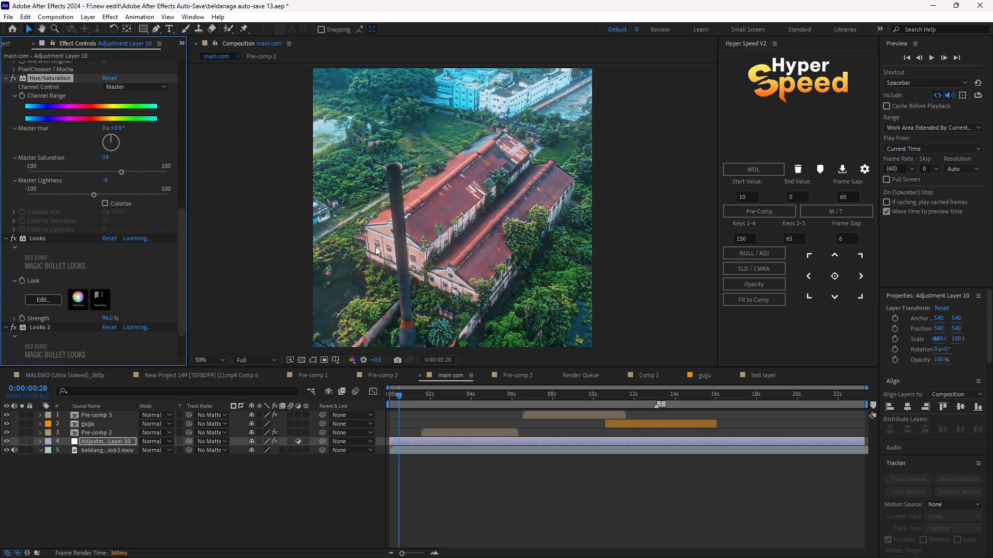
# Preview main com with the stronger saturation, checking frames around 2, 12, 13 and 14 seconds.
pyautogui.press('space')
pyautogui.moveTo(405, 391); pyautogui.dragTo(435, 401)
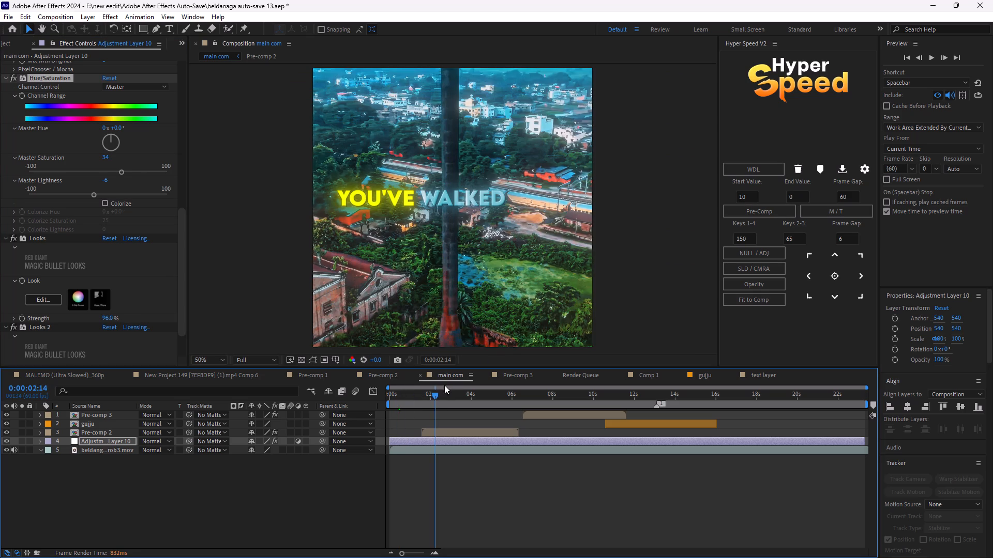
pyautogui.moveTo(440, 388); pyautogui.dragTo(504, 399)
pyautogui.moveTo(441, 393); pyautogui.dragTo(637, 427)
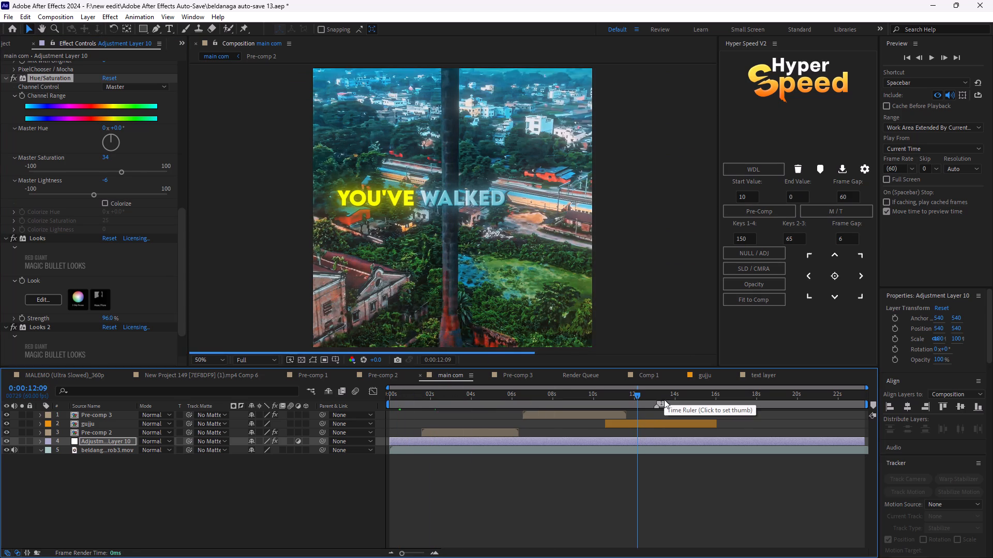
pyautogui.moveTo(643, 393); pyautogui.dragTo(654, 397)
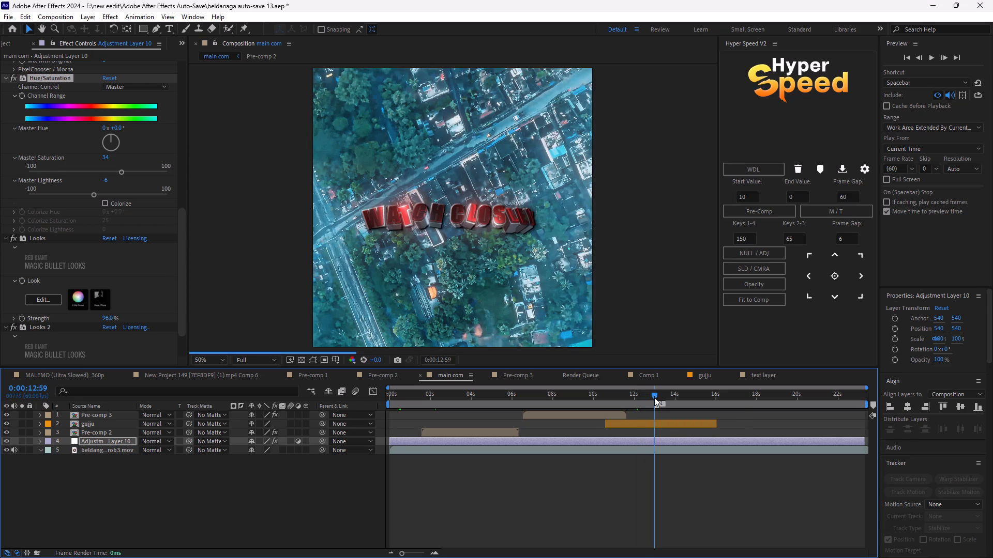
pyautogui.moveTo(654, 397); pyautogui.dragTo(669, 404)
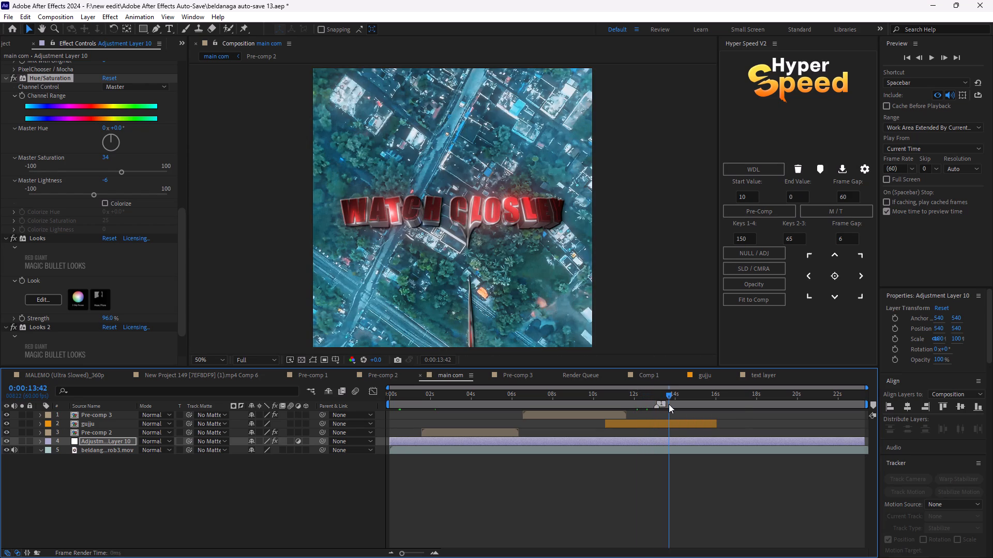
pyautogui.moveTo(669, 404); pyautogui.dragTo(407, 394)
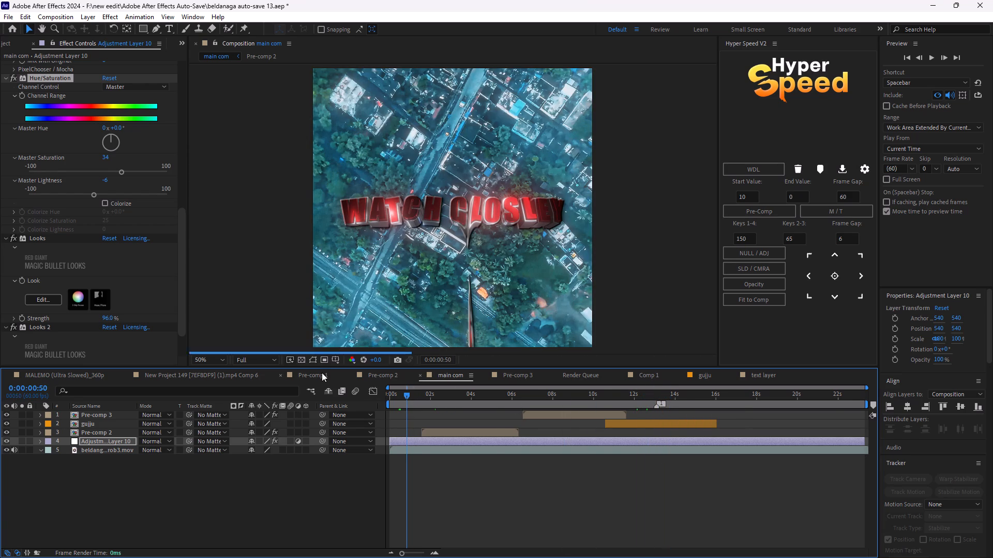
# Close the extra composition tabs and the Render Queue, keeping MALEMO (Ultra Slowed)_360p open, and reopen main com from the project.
pyautogui.click(321, 373)
pyautogui.click(511, 377)
pyautogui.click(420, 378)
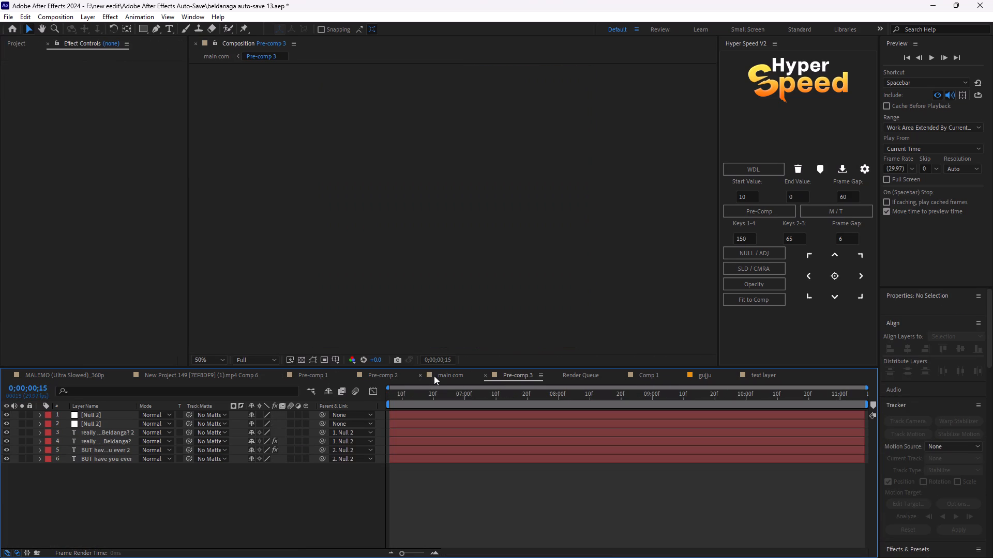
pyautogui.click(434, 376)
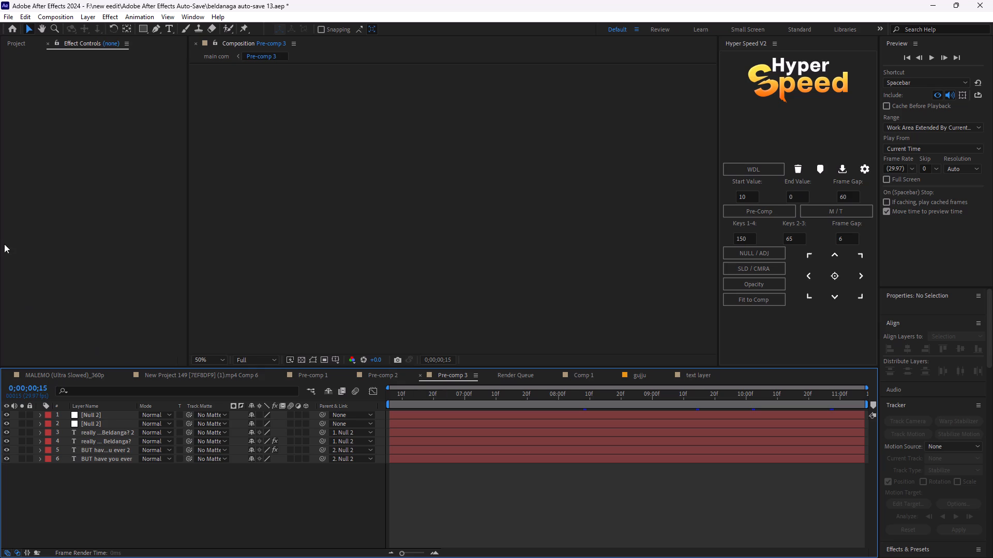
pyautogui.click(24, 46)
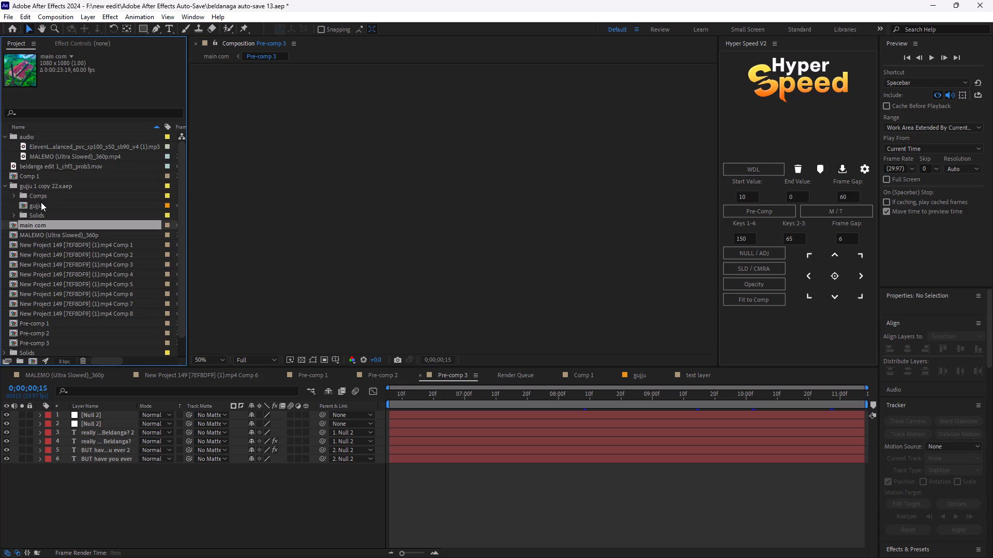
pyautogui.doubleClick(43, 225)
pyautogui.doubleClick(554, 373)
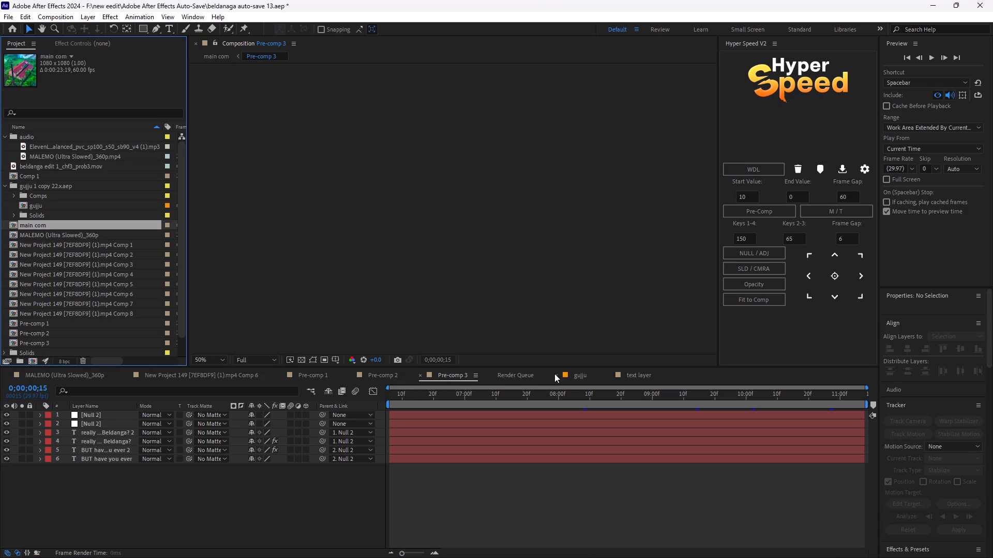
pyautogui.click(554, 374)
pyautogui.click(419, 373)
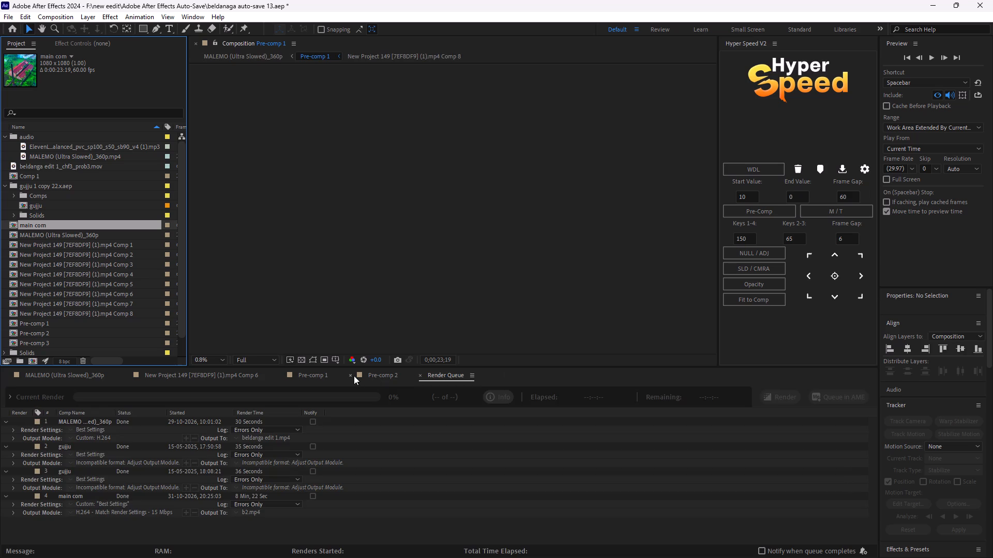
pyautogui.click(353, 376)
pyautogui.click(281, 374)
pyautogui.click(125, 373)
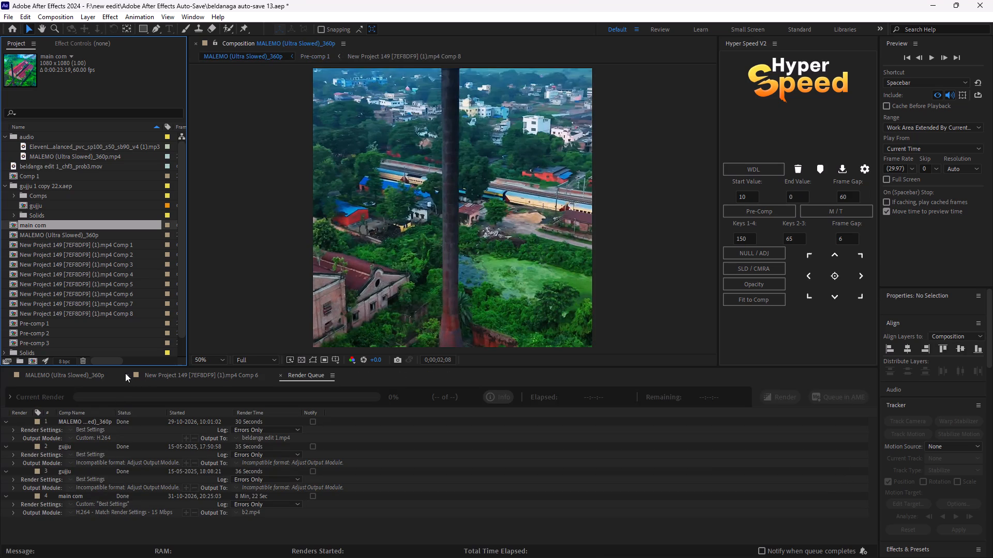
pyautogui.click(127, 376)
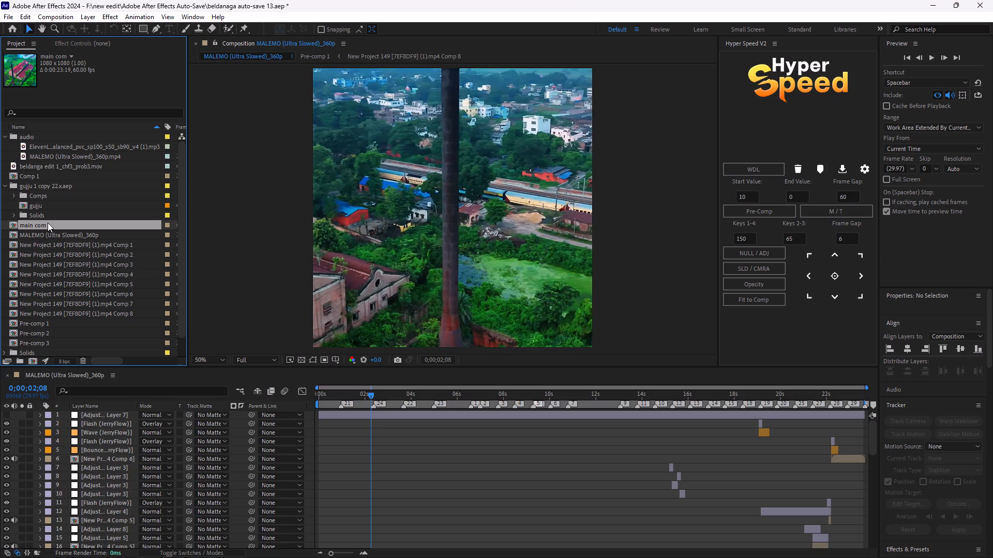
pyautogui.doubleClick(47, 223)
# Preview the opening of main com and park the playhead at 0:00:00:58.
pyautogui.press('space')
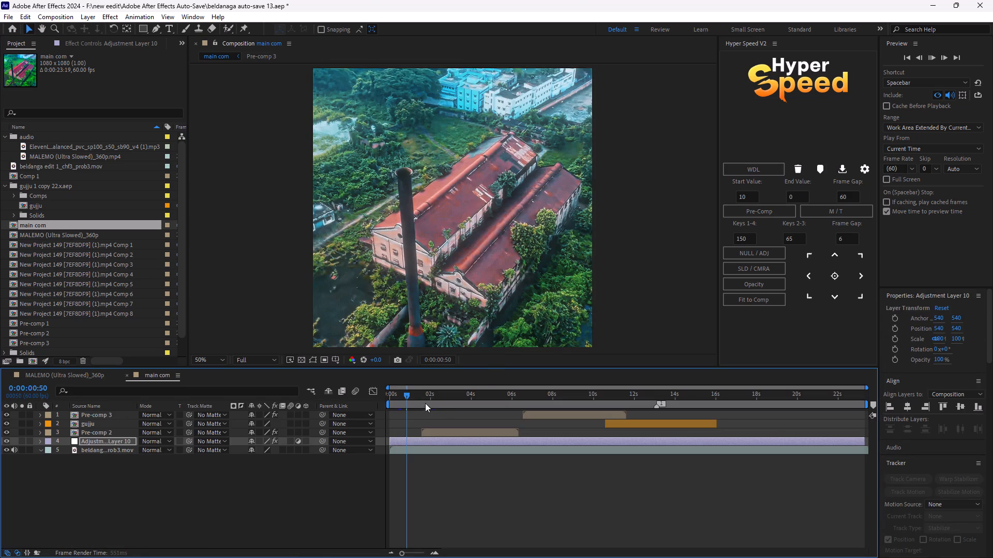
pyautogui.moveTo(411, 388); pyautogui.dragTo(430, 402)
pyautogui.moveTo(386, 393); pyautogui.dragTo(408, 397)
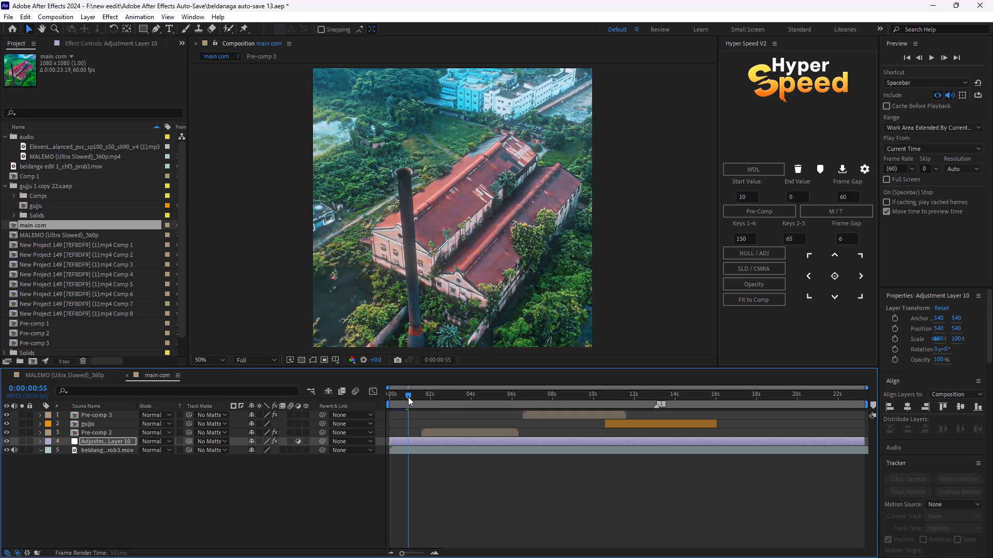
pyautogui.moveTo(408, 397); pyautogui.dragTo(409, 395)
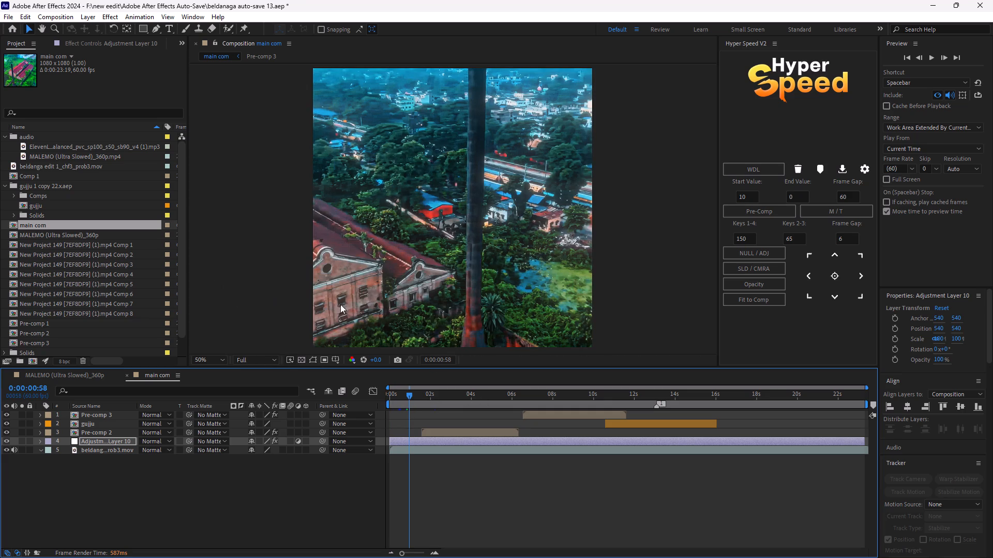
# Remove all effects from Adjustment Layer 10, including S_Sharpen, BCC Unsharp Mask, Hue/Saturation, Looks and Looks 2.
pyautogui.click(80, 44)
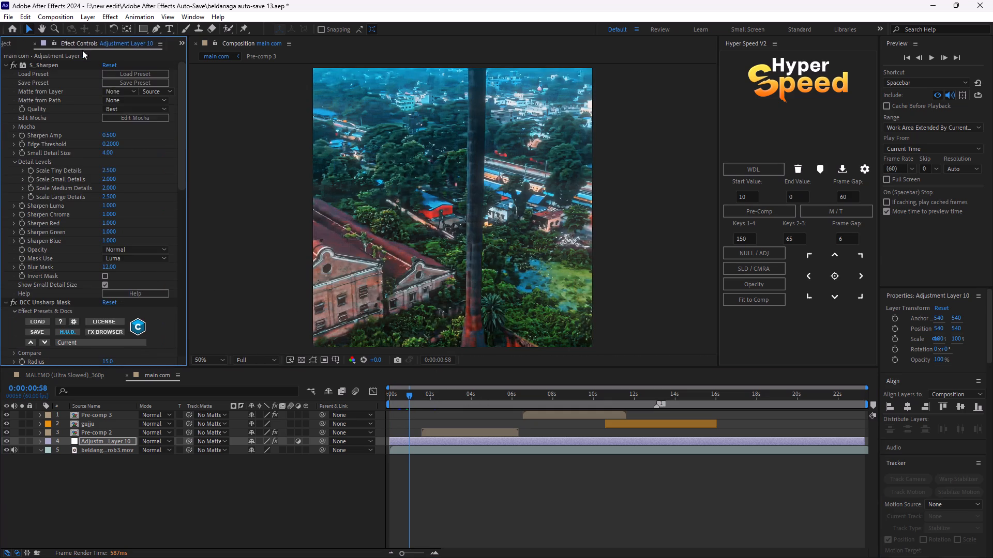
pyautogui.click(40, 59)
pyautogui.click(37, 67)
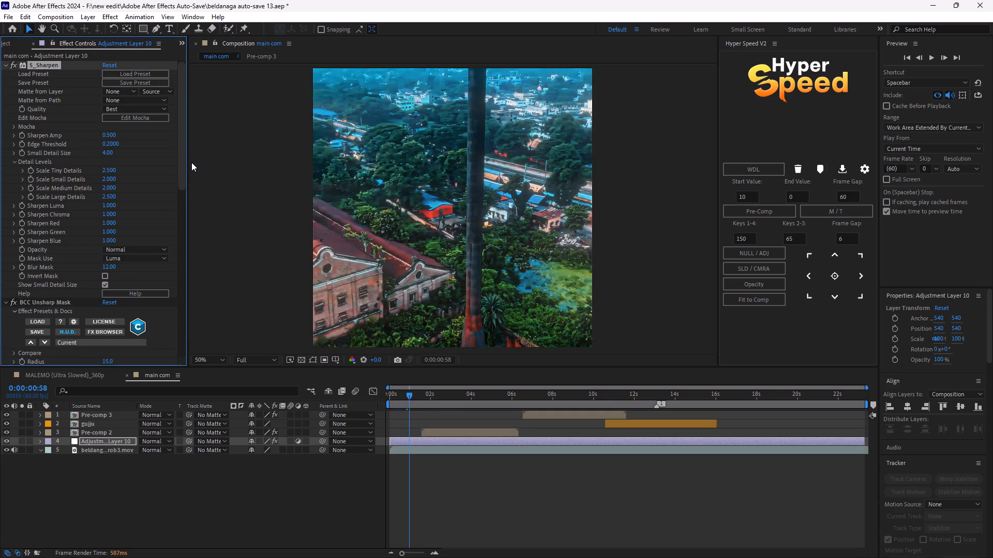
pyautogui.press('Delete')
pyautogui.click(46, 65)
pyautogui.press('Delete')
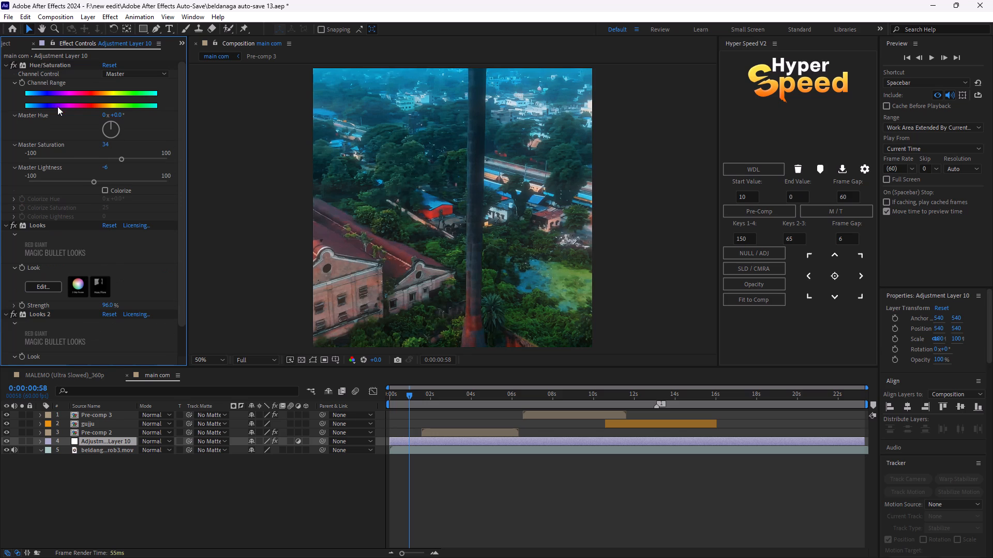
pyautogui.click(49, 64)
pyautogui.press('Delete')
pyautogui.click(46, 63)
pyautogui.press('Delete')
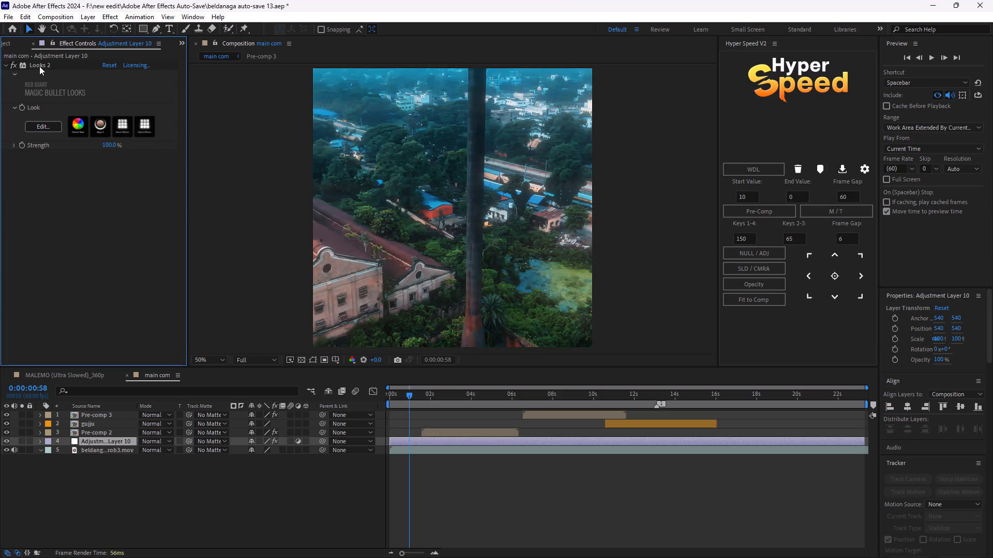
pyautogui.click(40, 65)
pyautogui.press('Delete')
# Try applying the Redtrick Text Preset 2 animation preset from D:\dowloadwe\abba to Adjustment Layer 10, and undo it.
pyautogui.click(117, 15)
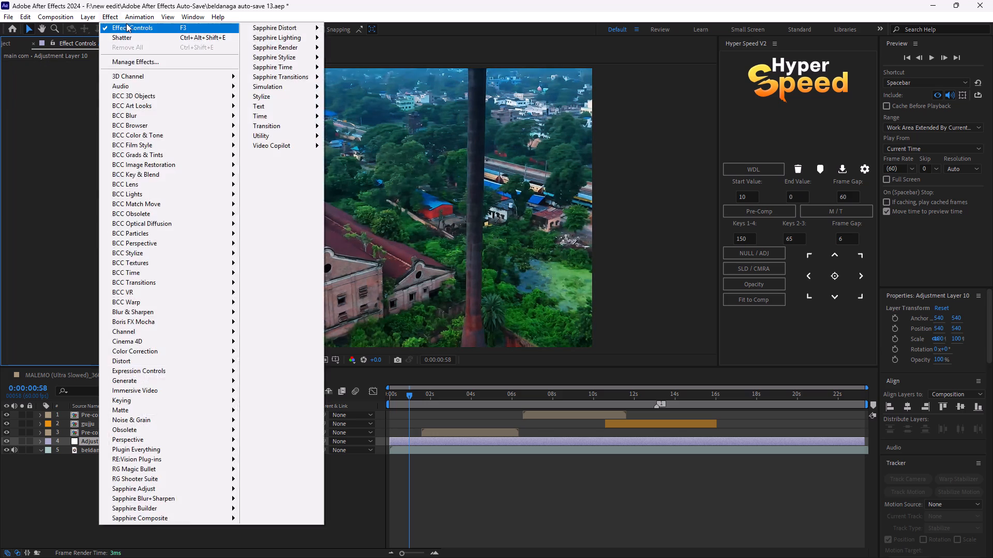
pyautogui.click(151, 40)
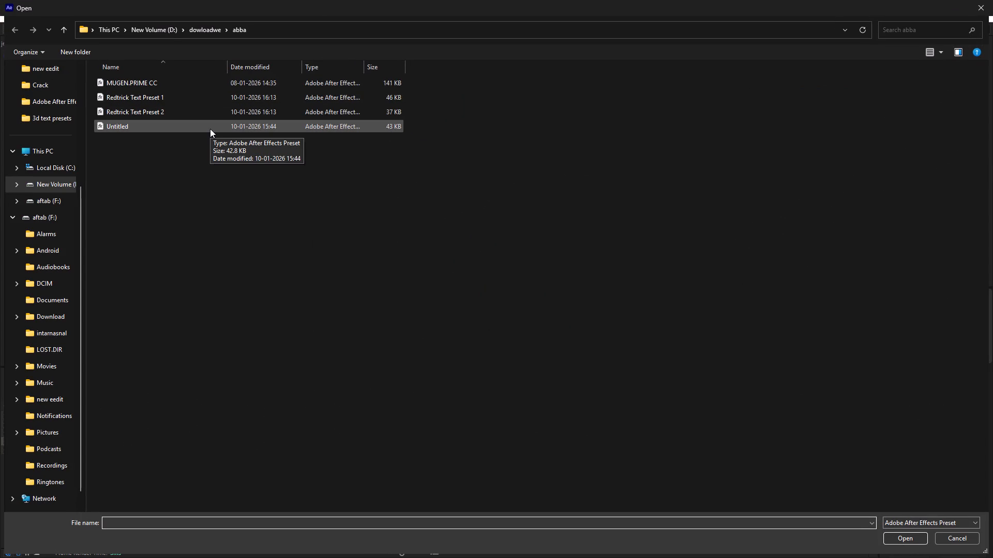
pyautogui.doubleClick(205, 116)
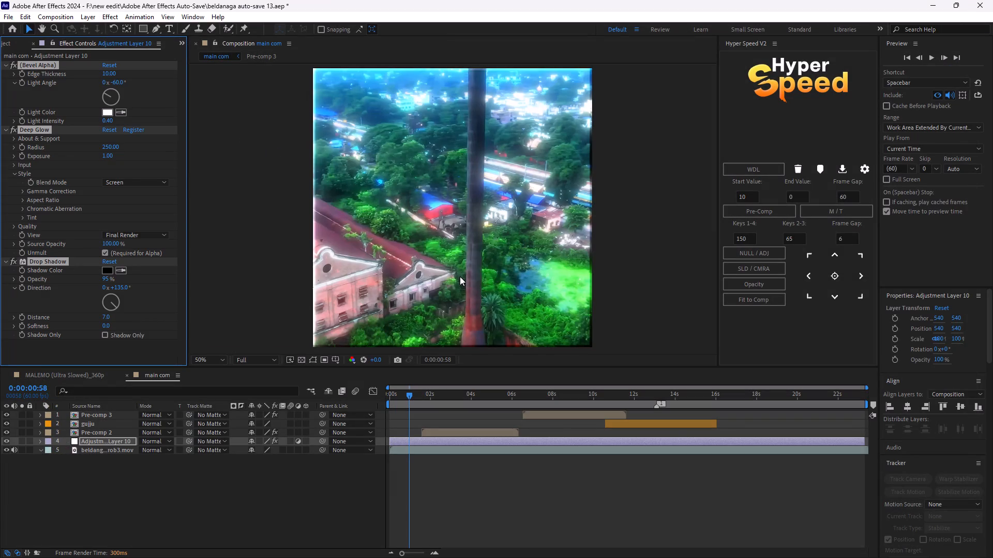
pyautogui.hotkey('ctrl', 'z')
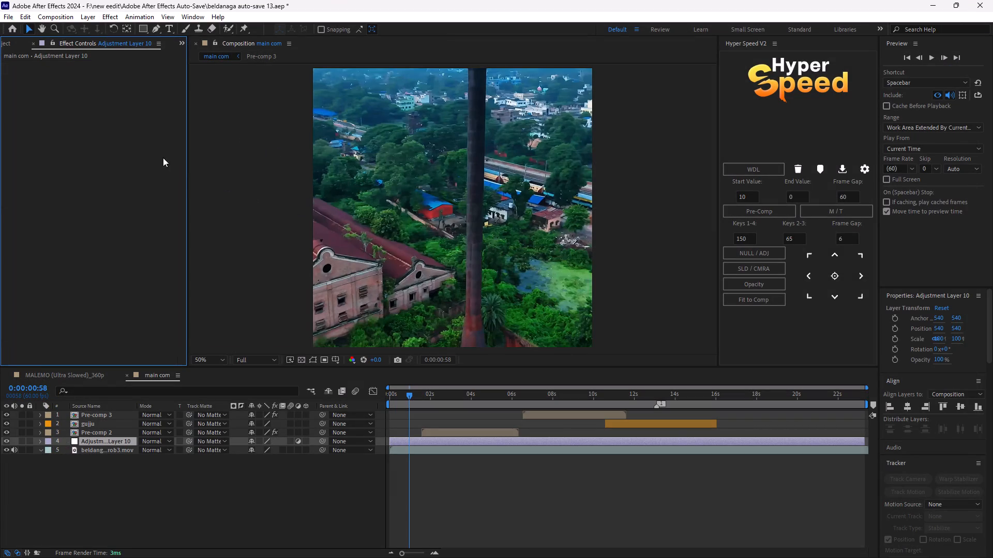
# Browse the abba, bah, belda and other folders on the D: drive for a colour animation preset for Adjustment Layer 10.
pyautogui.rightClick(154, 249)
pyautogui.doubleClick(93, 224)
pyautogui.click(138, 18)
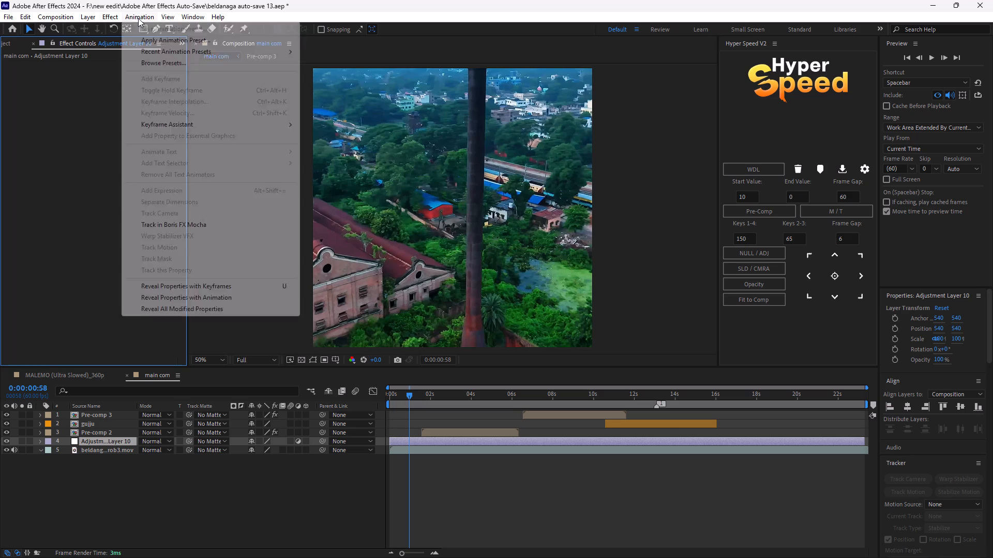
pyautogui.click(153, 44)
pyautogui.click(226, 128)
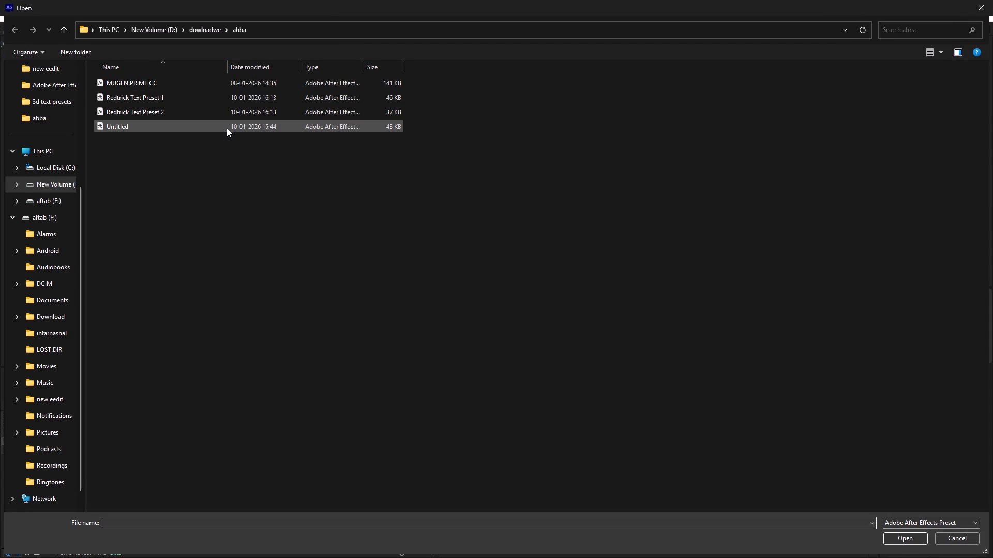
pyautogui.click(193, 22)
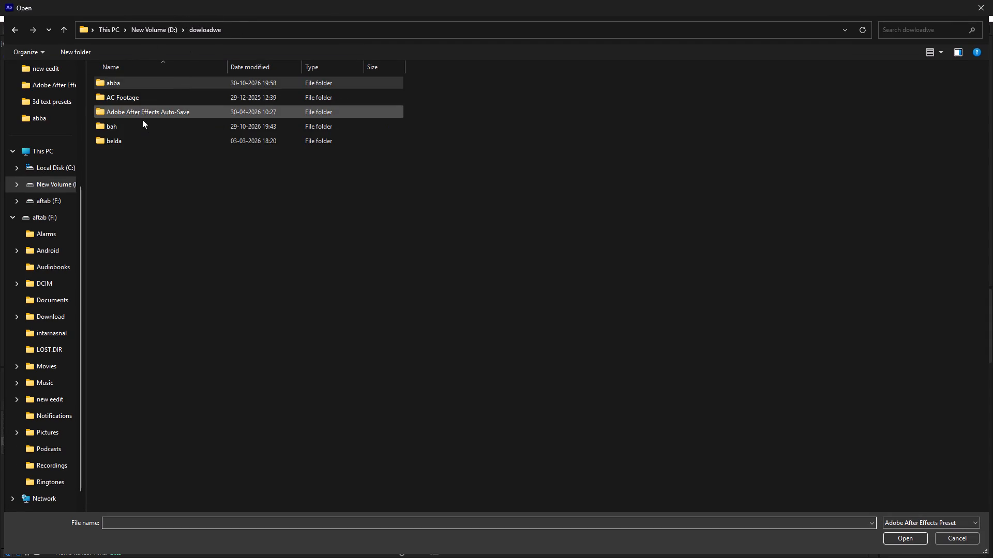
pyautogui.doubleClick(135, 92)
pyautogui.click(140, 91)
pyautogui.doubleClick(137, 111)
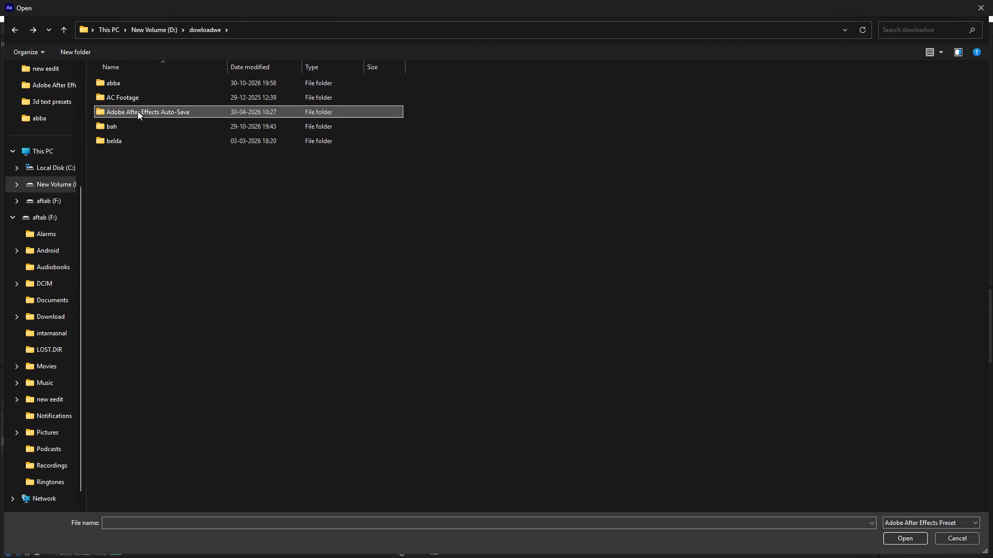
pyautogui.click(139, 111)
pyautogui.tripleClick(144, 125)
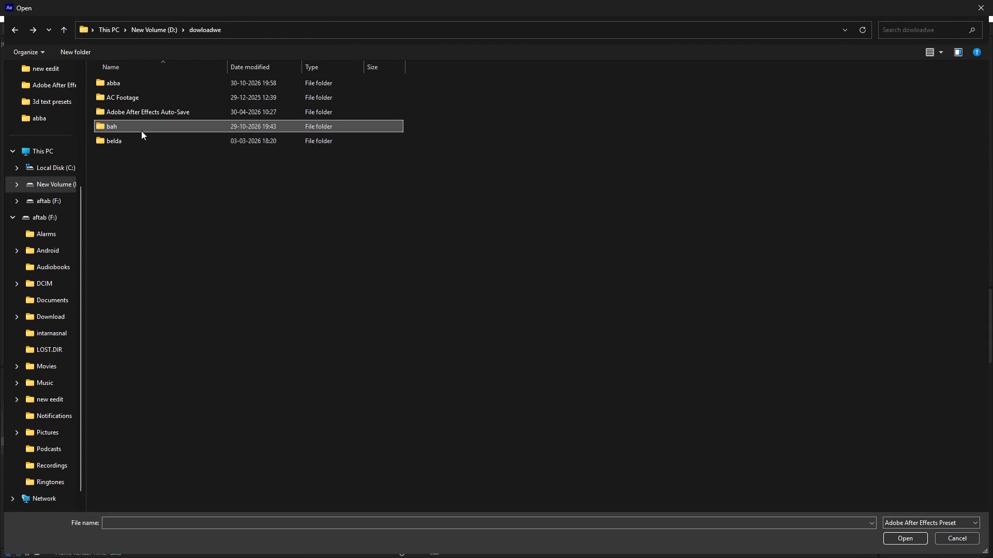
pyautogui.doubleClick(145, 135)
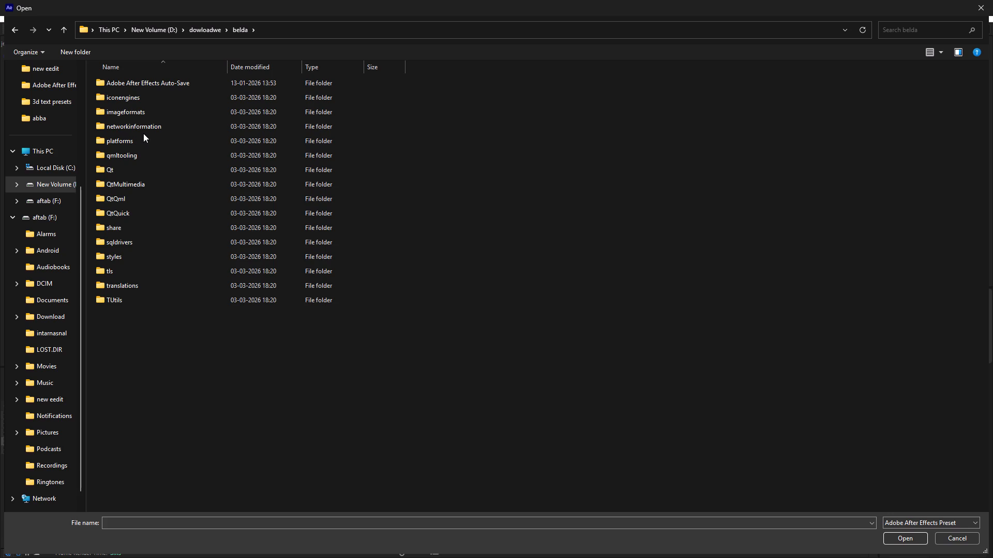
pyautogui.doubleClick(143, 133)
pyautogui.click(145, 102)
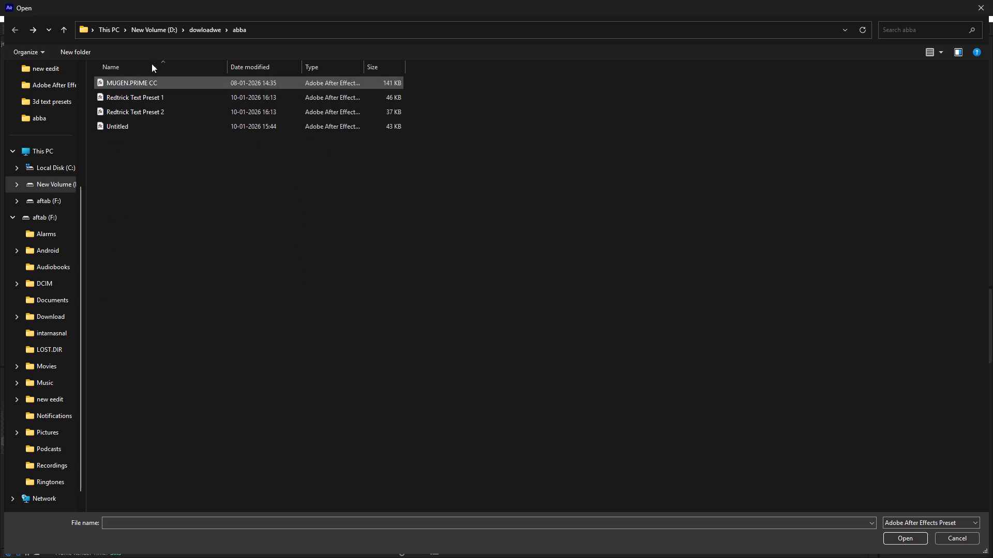
pyautogui.click(165, 30)
pyautogui.click(153, 85)
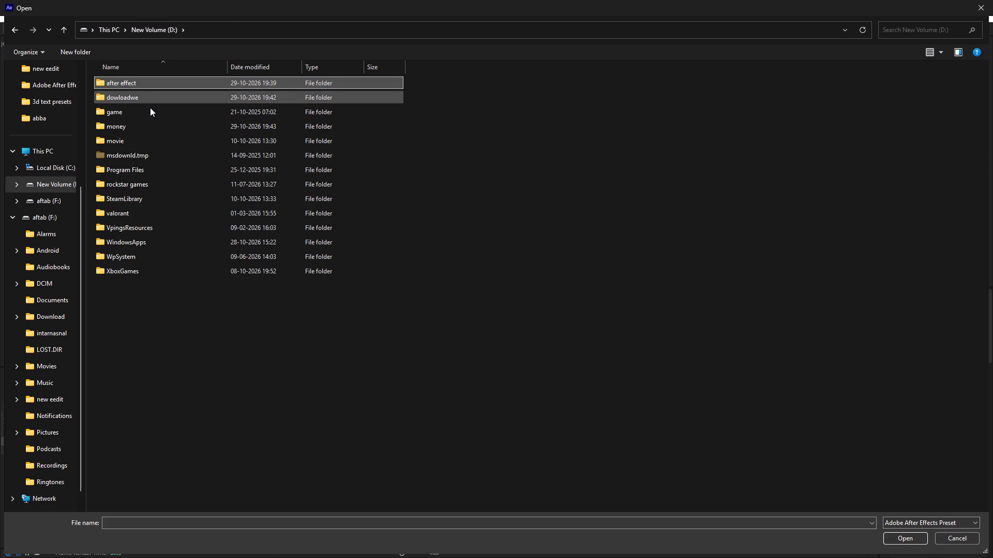
pyautogui.doubleClick(150, 107)
pyautogui.click(149, 106)
pyautogui.click(139, 144)
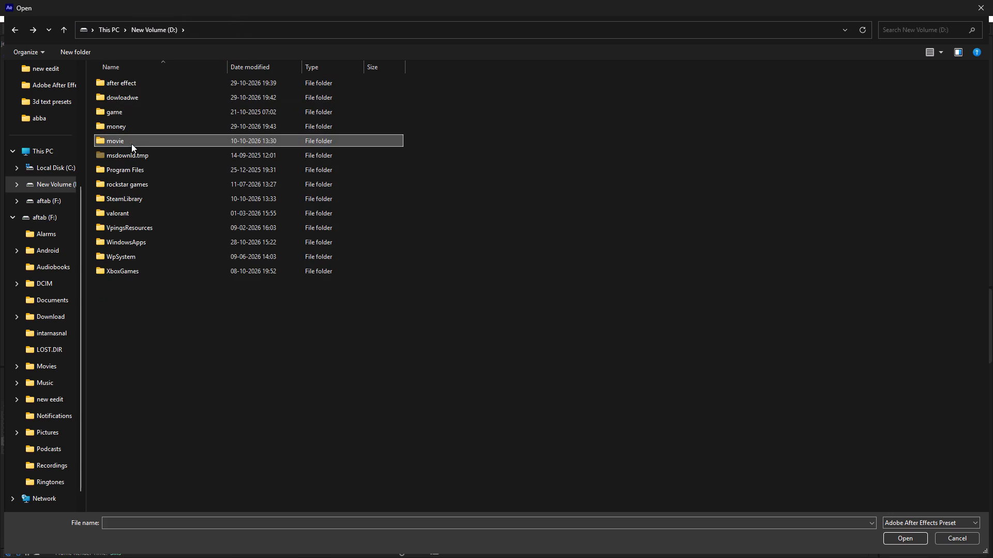
# Check Local Disk (C:), Documents, Desktop and Downloads for presets, including 4k quality cc and proz ae 4k cc, and leave without applying one.
pyautogui.click(57, 163)
pyautogui.scroll(3, 53, 114)
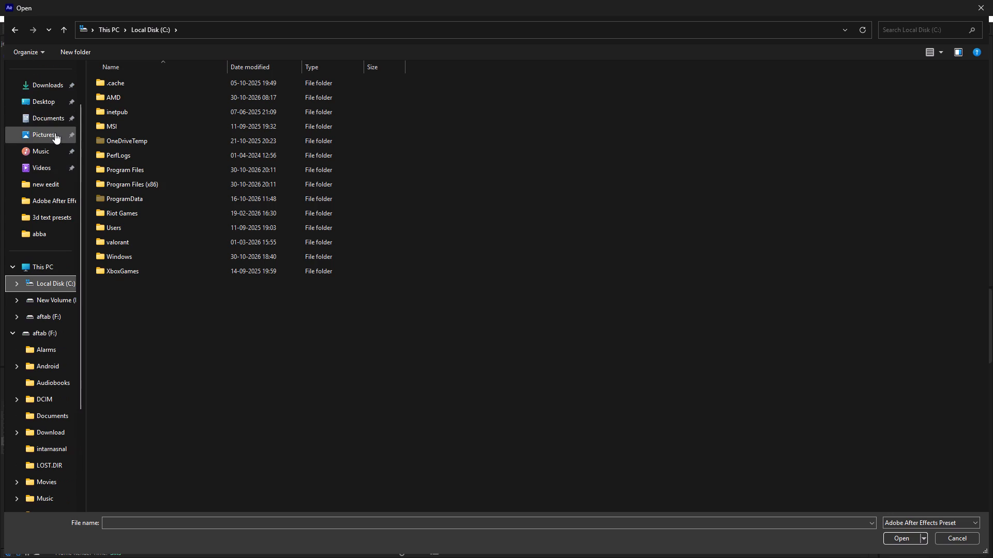
pyautogui.click(54, 120)
pyautogui.click(50, 100)
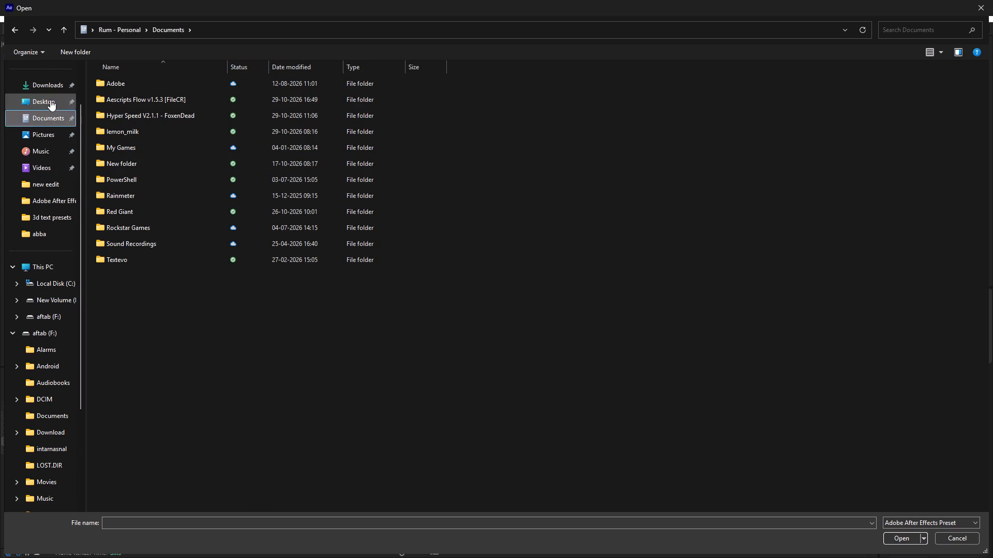
pyautogui.click(51, 92)
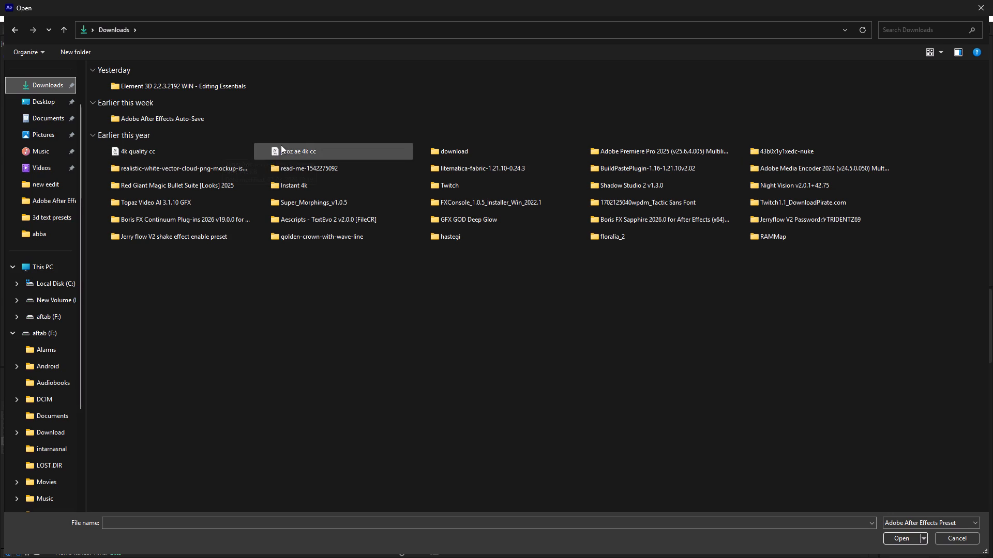
pyautogui.click(128, 148)
pyautogui.click(317, 150)
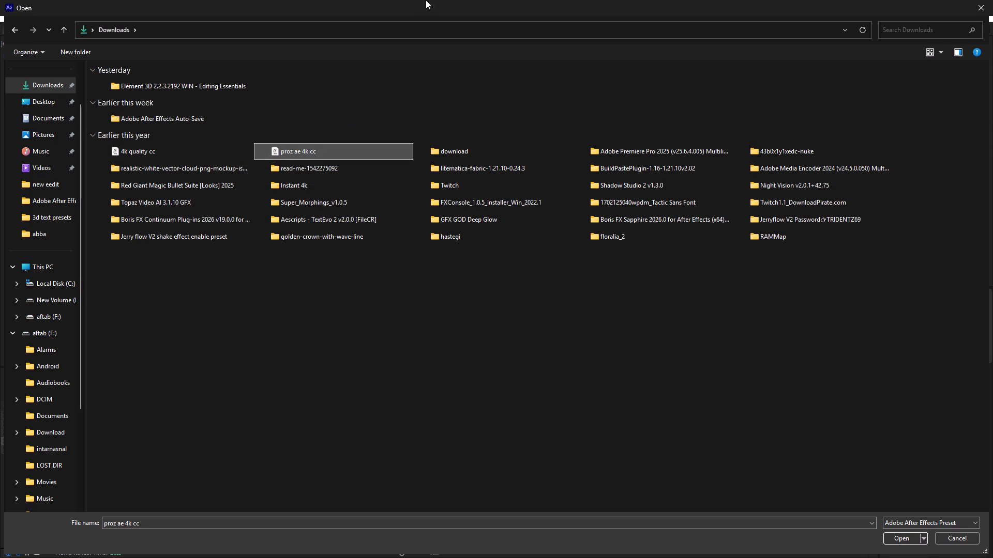
pyautogui.moveTo(428, 0); pyautogui.dragTo(416, 104)
pyautogui.click(976, 9)
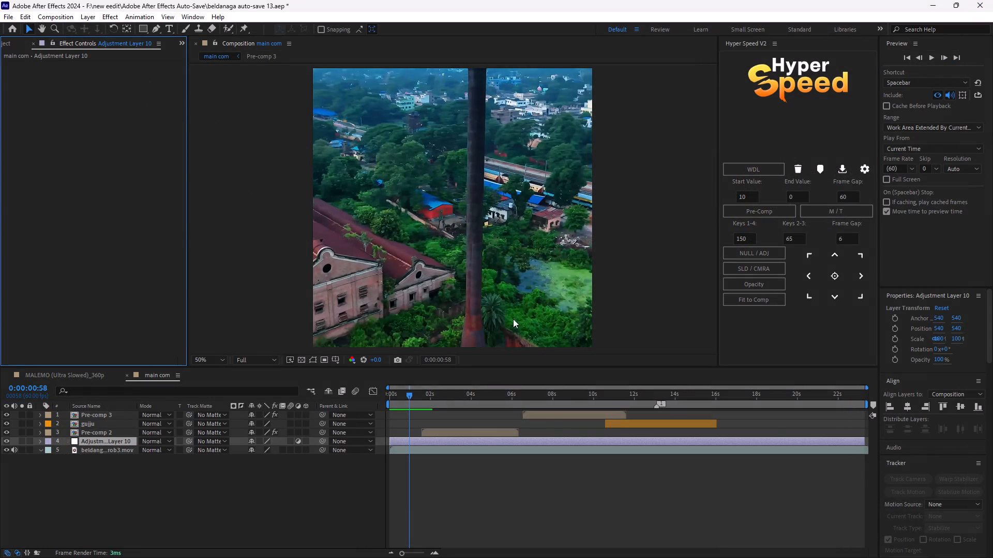
# Scrub main com through the first text section to 0:00:05:35 to review the footage without the grade.
pyautogui.moveTo(414, 402); pyautogui.dragTo(479, 405)
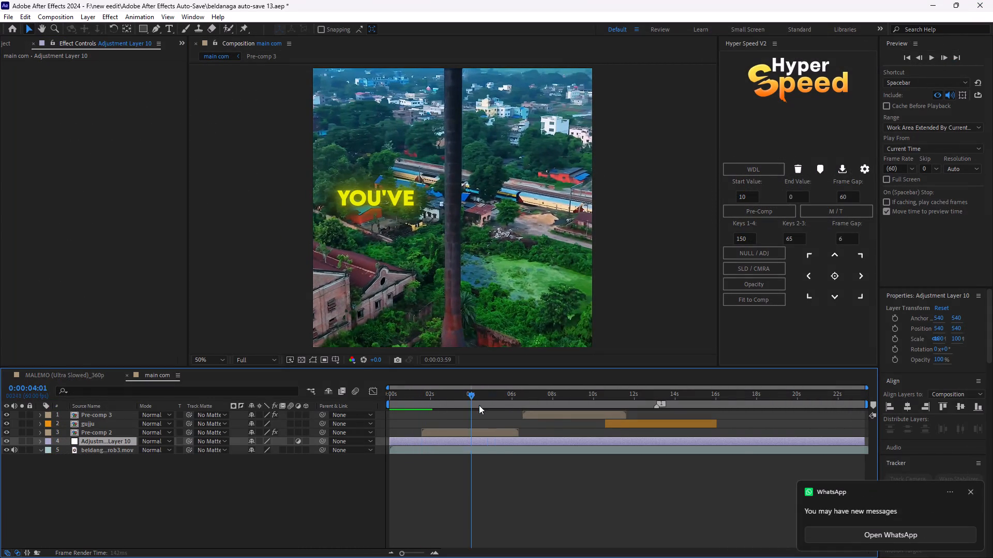
pyautogui.moveTo(479, 405); pyautogui.dragTo(505, 406)
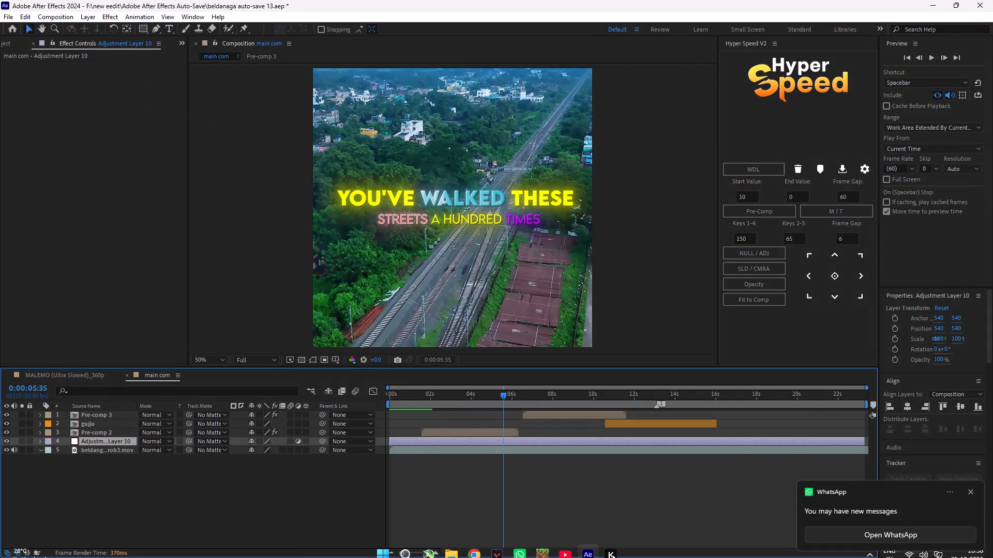